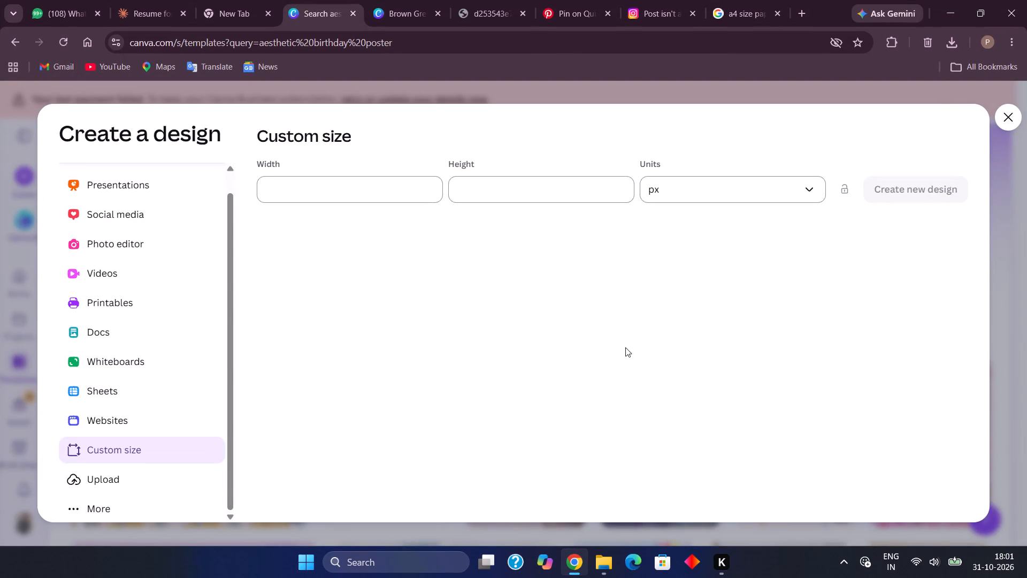
Set the custom design's units to cm and its width to 21, consulting the A4 paper size search results.
{"action": "left_click", "coordinate": [687, 189]}
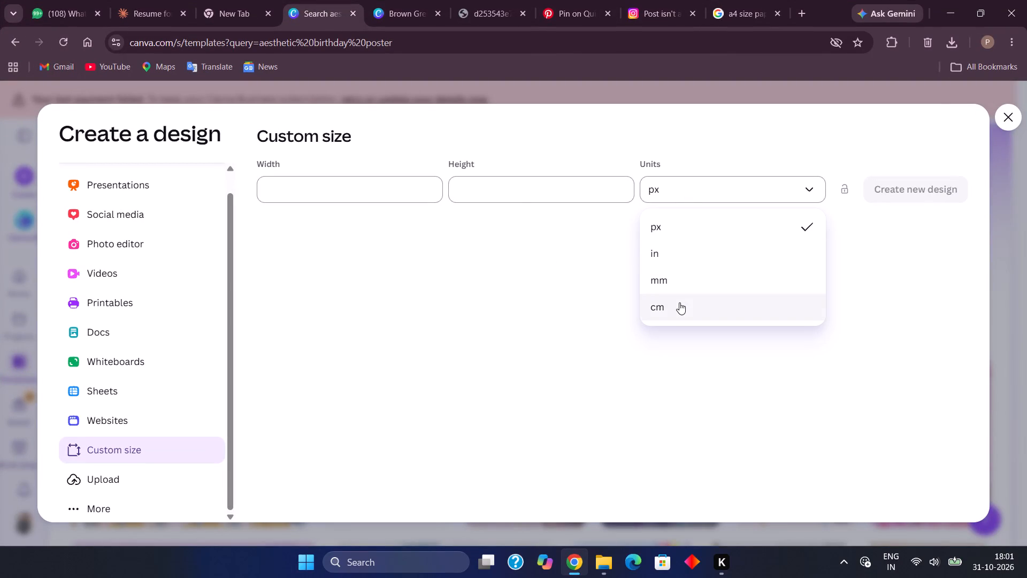
{"action": "left_click", "coordinate": [679, 302]}
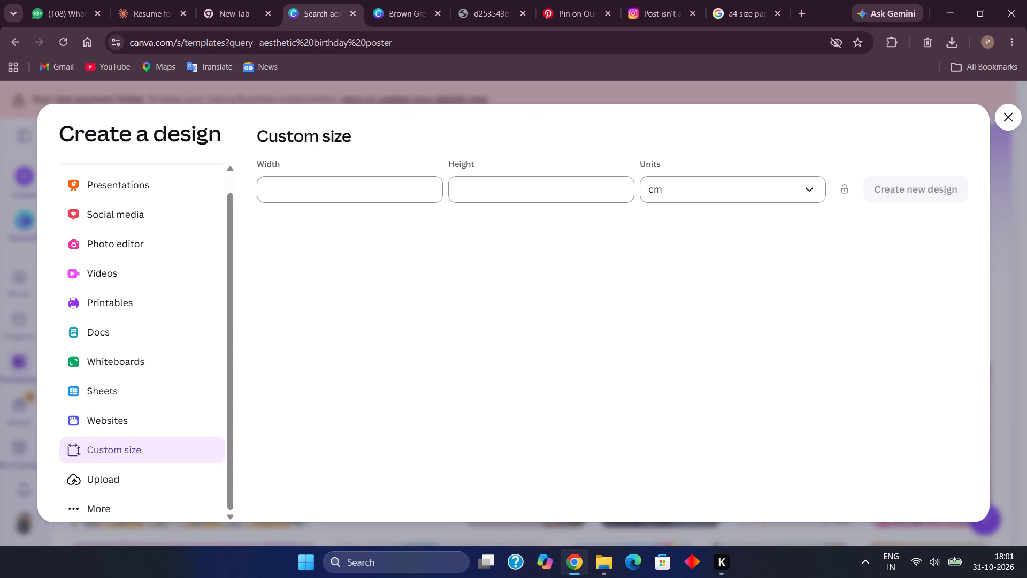
{"action": "left_click", "coordinate": [359, 195]}
{"action": "left_click", "coordinate": [722, 2]}
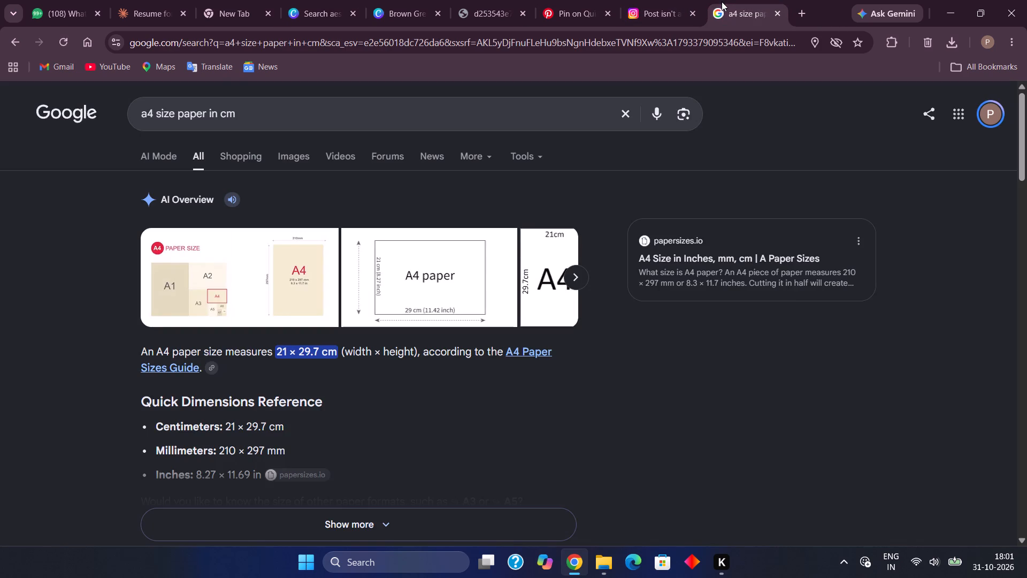
{"action": "left_click", "coordinate": [660, 0]}
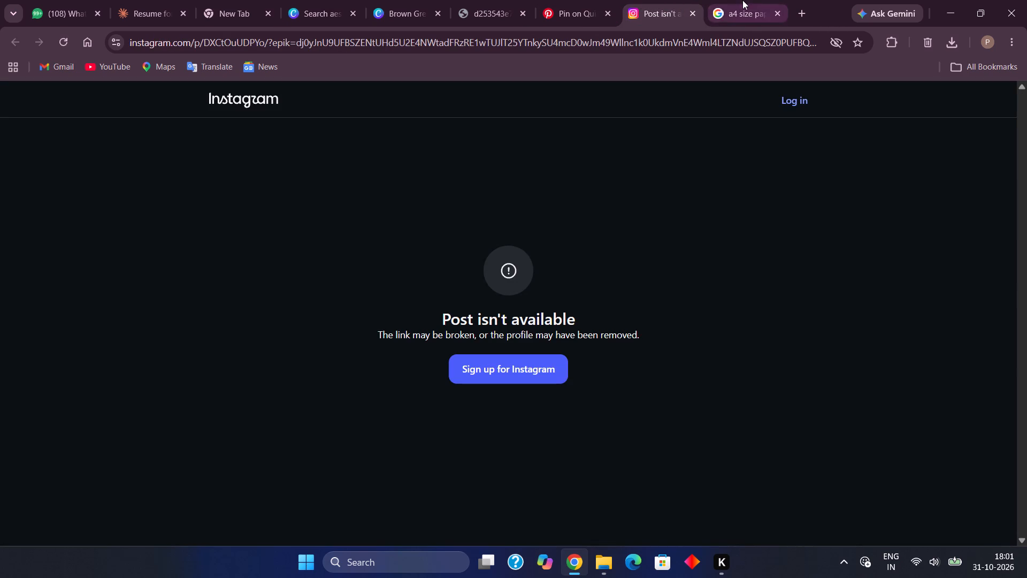
{"action": "left_click", "coordinate": [742, 0]}
{"action": "left_click", "coordinate": [631, 0]}
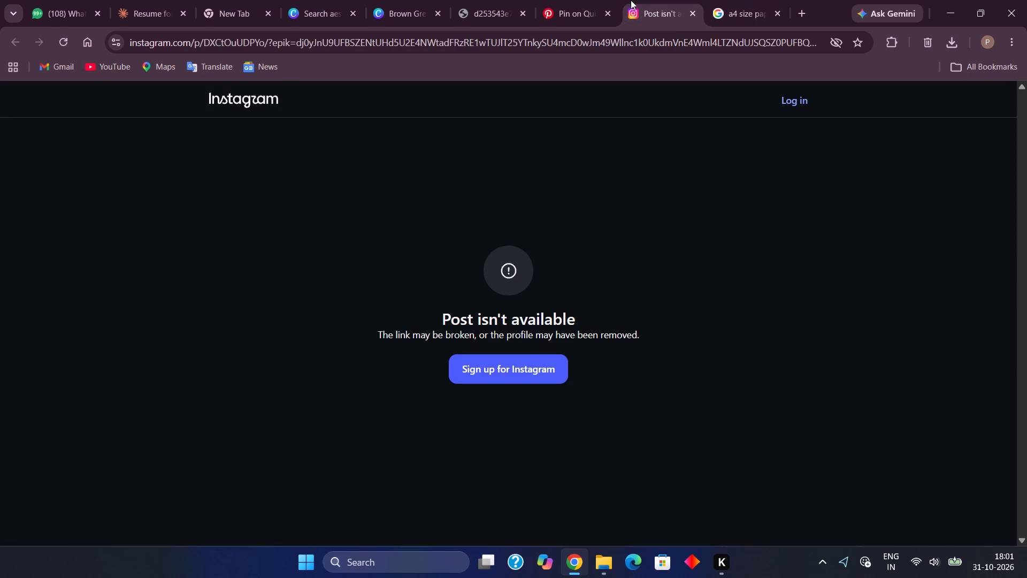
{"action": "left_click", "coordinate": [471, 2]}
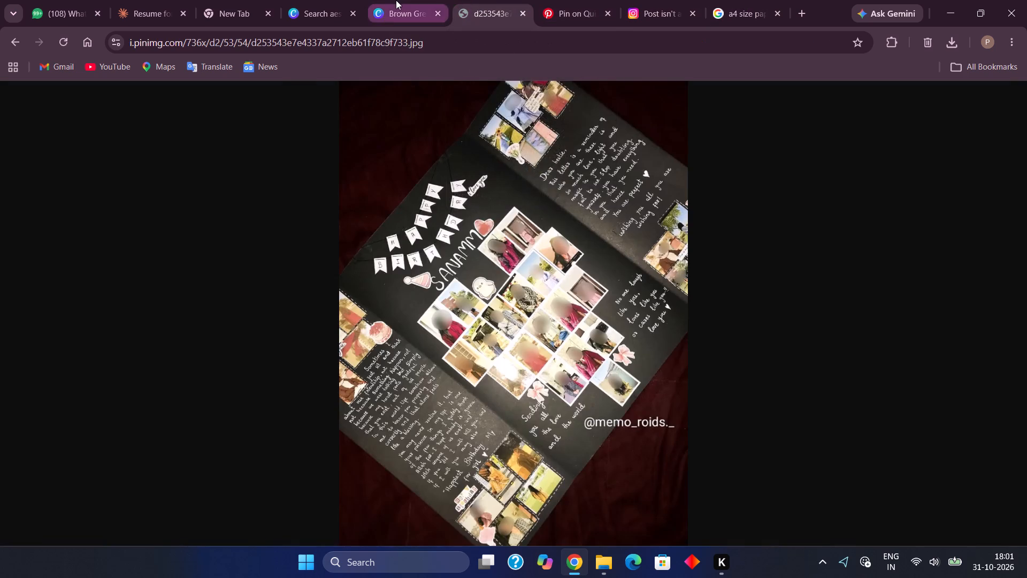
{"action": "left_click", "coordinate": [396, 0]}
{"action": "left_click", "coordinate": [332, 0]}
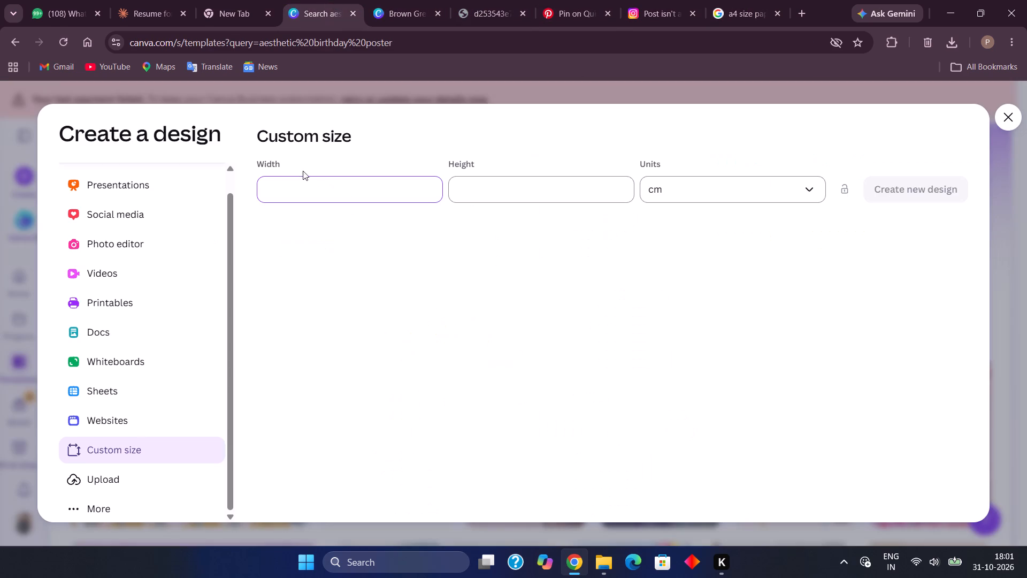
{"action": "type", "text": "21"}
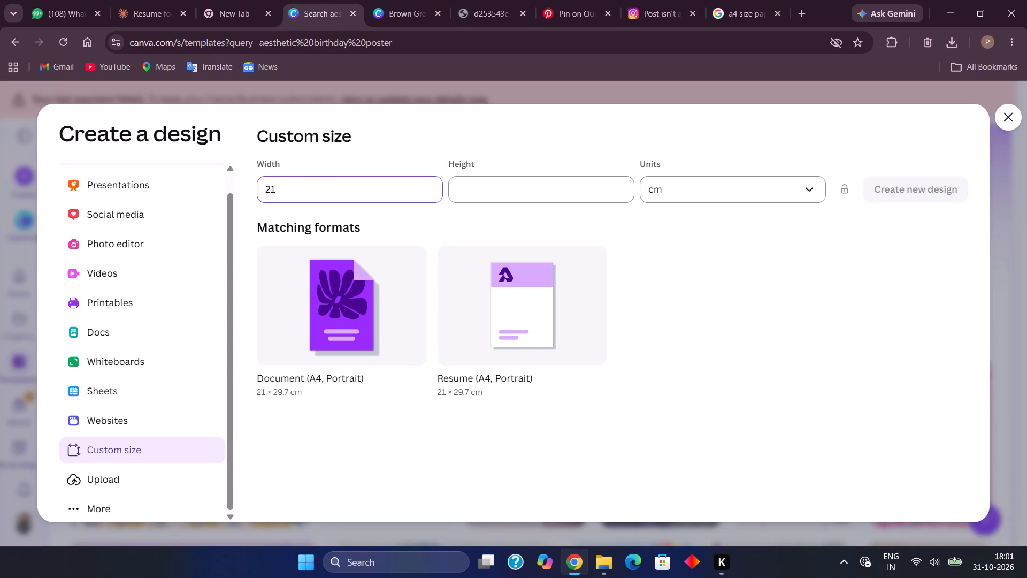
Open the custom design's height for entry and recheck the A4 dimensions in the paper size search results.
{"action": "left_click", "coordinate": [466, 184]}
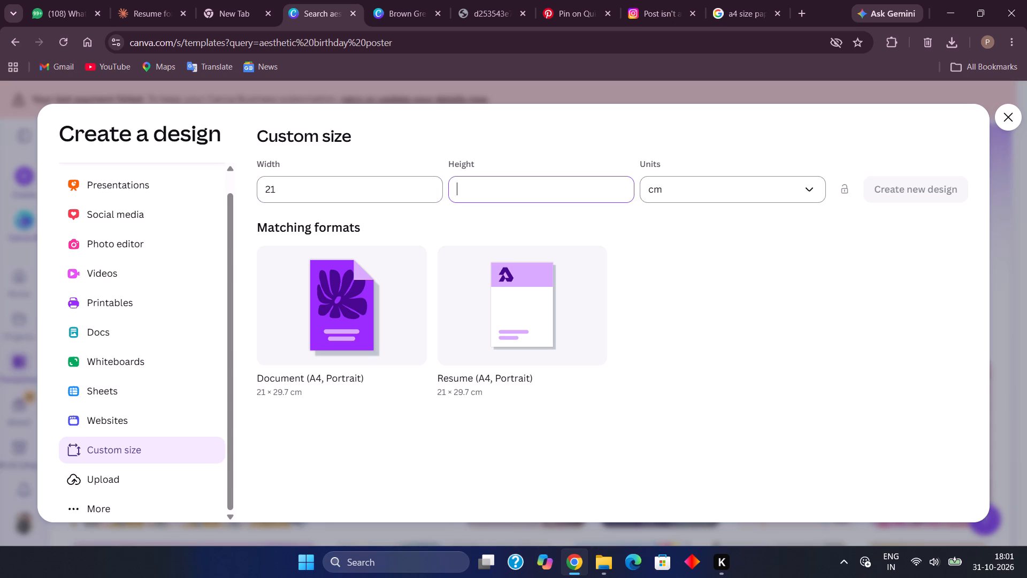
{"action": "left_click", "coordinate": [745, 1]}
{"action": "left_click", "coordinate": [401, 0]}
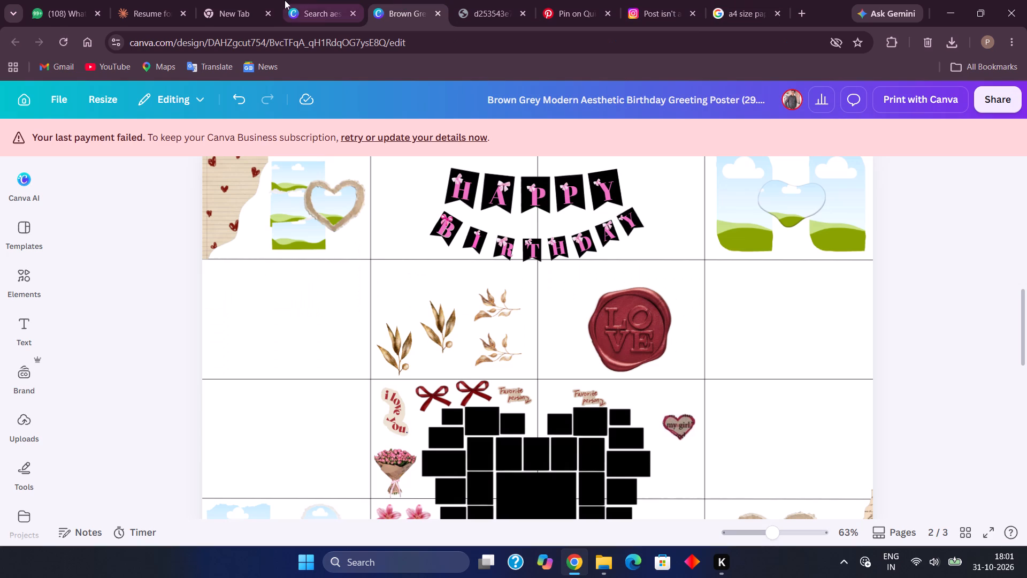
{"action": "left_click", "coordinate": [310, 0]}
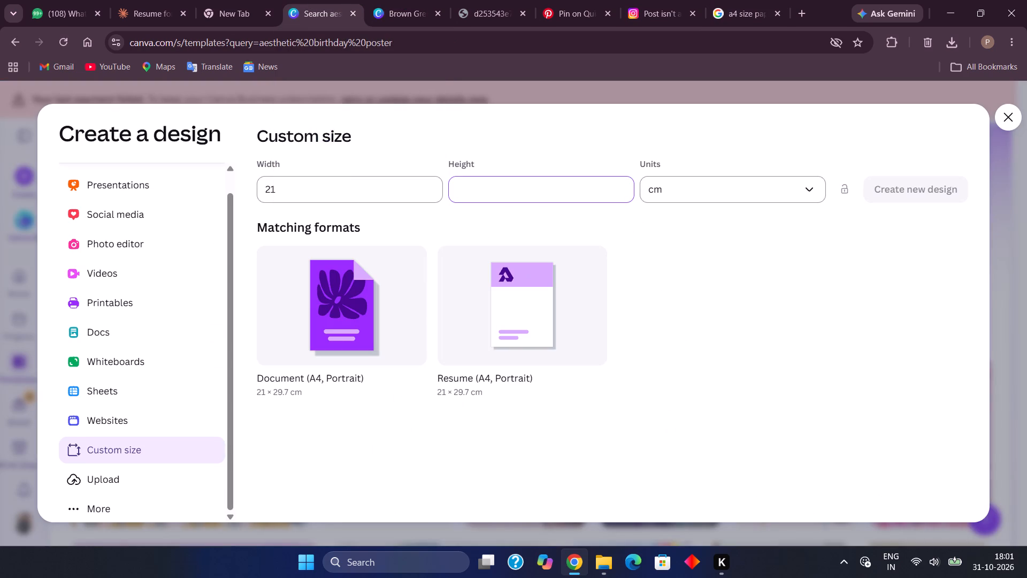
Set the custom height to 29.7 cm beside the 21 cm width and create a Document (A4, Portrait) design.
{"action": "type", "text": "29"}
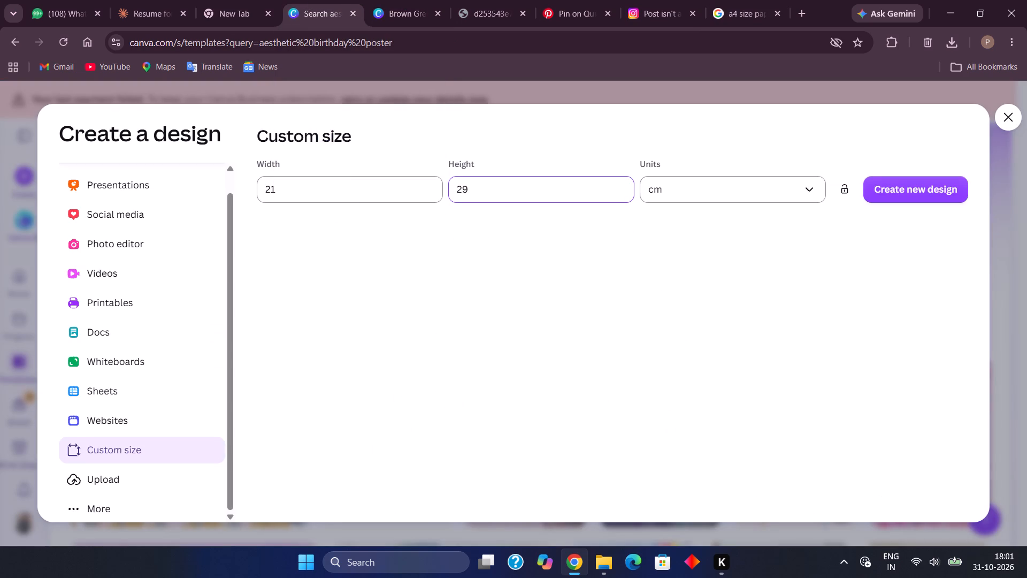
{"action": "key", "text": "period"}
{"action": "key", "text": "7"}
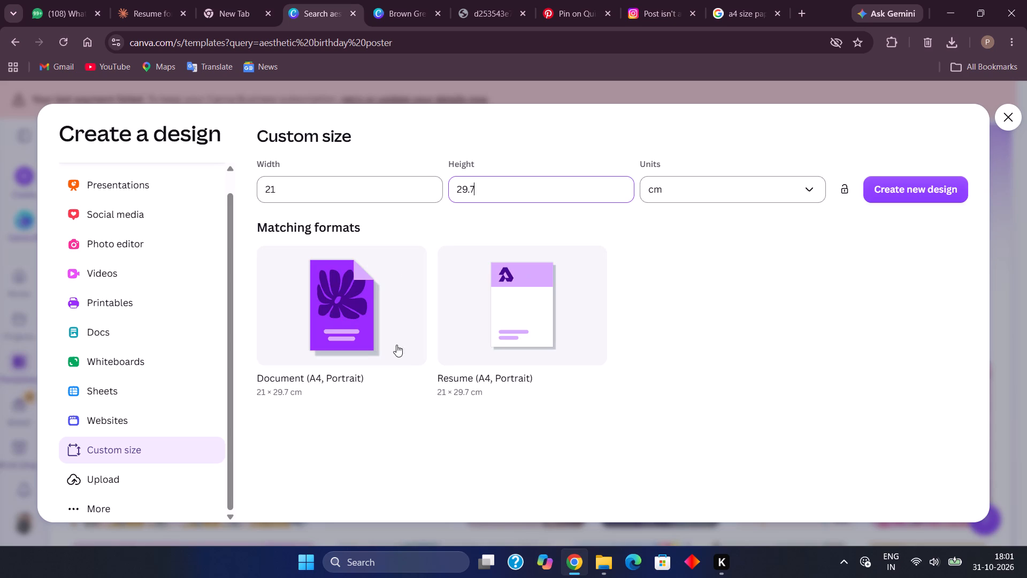
{"action": "left_click", "coordinate": [392, 326]}
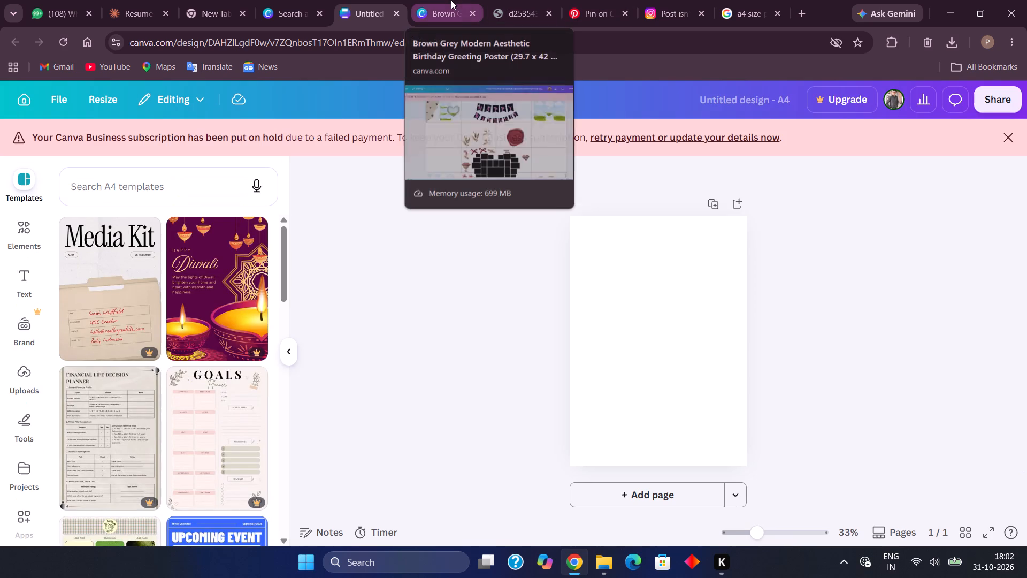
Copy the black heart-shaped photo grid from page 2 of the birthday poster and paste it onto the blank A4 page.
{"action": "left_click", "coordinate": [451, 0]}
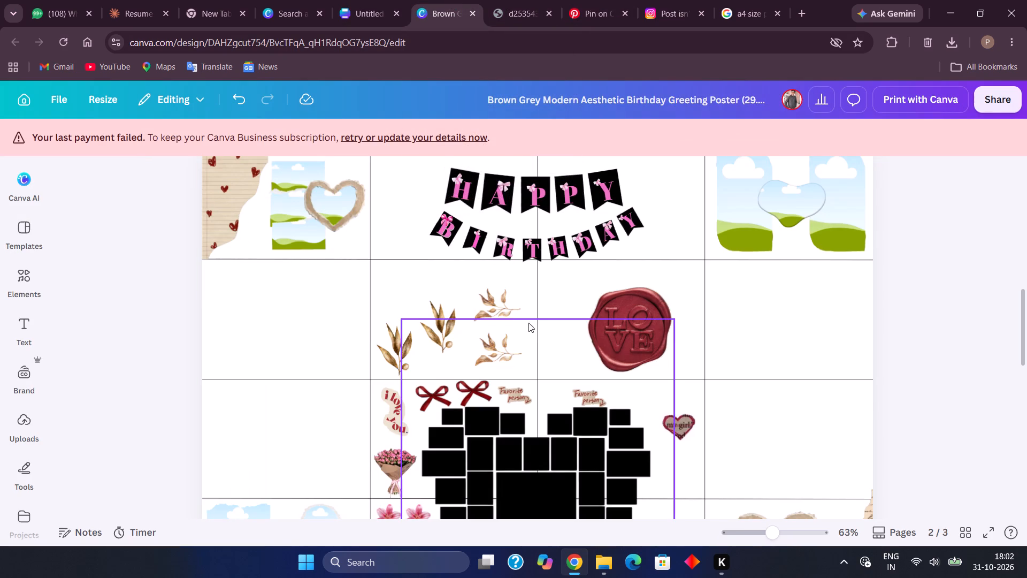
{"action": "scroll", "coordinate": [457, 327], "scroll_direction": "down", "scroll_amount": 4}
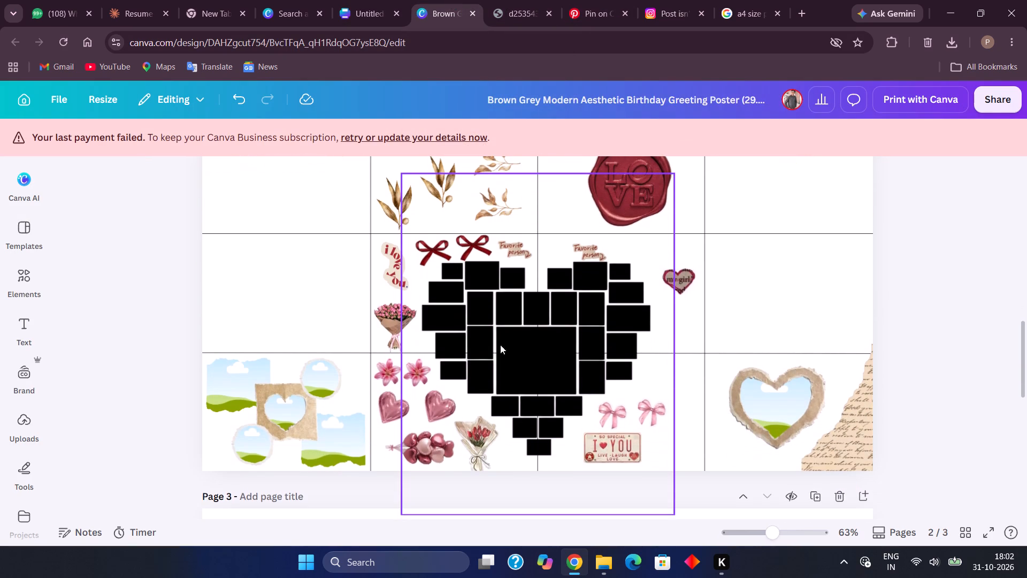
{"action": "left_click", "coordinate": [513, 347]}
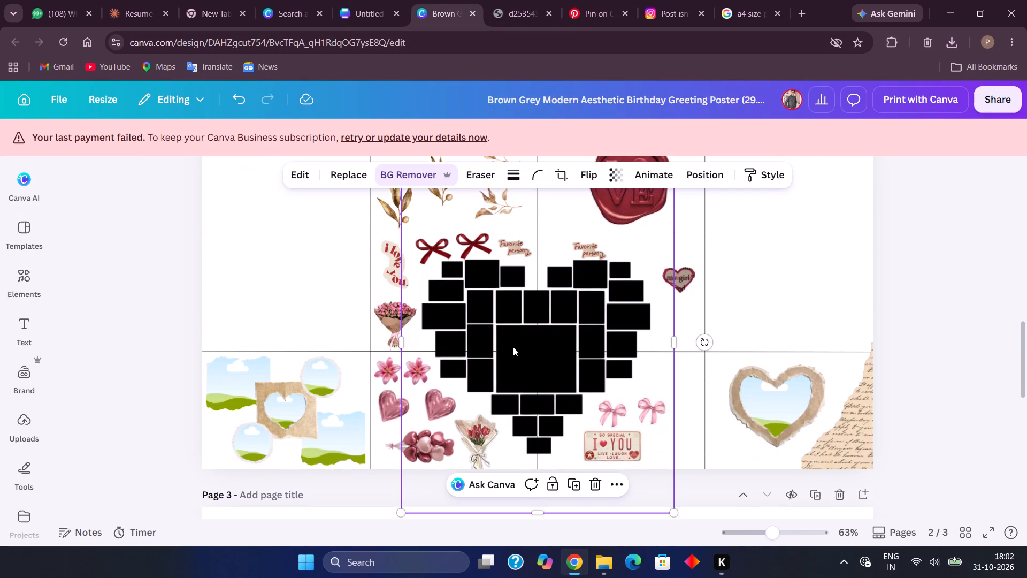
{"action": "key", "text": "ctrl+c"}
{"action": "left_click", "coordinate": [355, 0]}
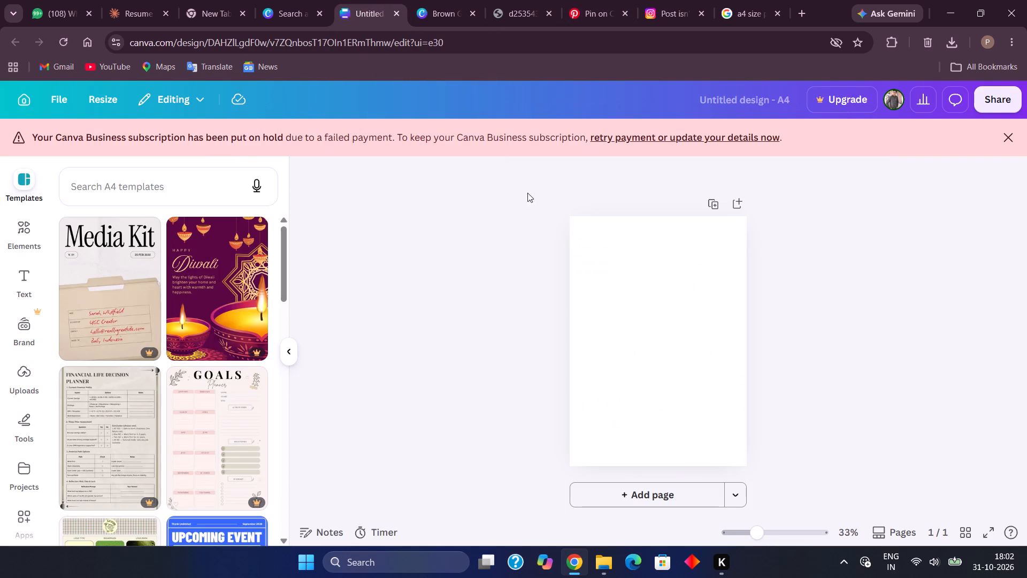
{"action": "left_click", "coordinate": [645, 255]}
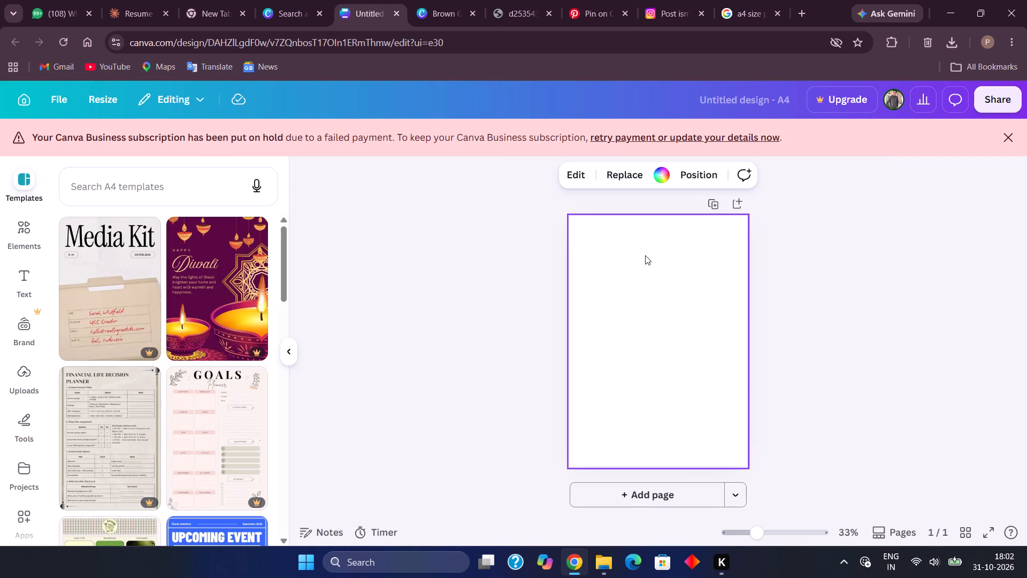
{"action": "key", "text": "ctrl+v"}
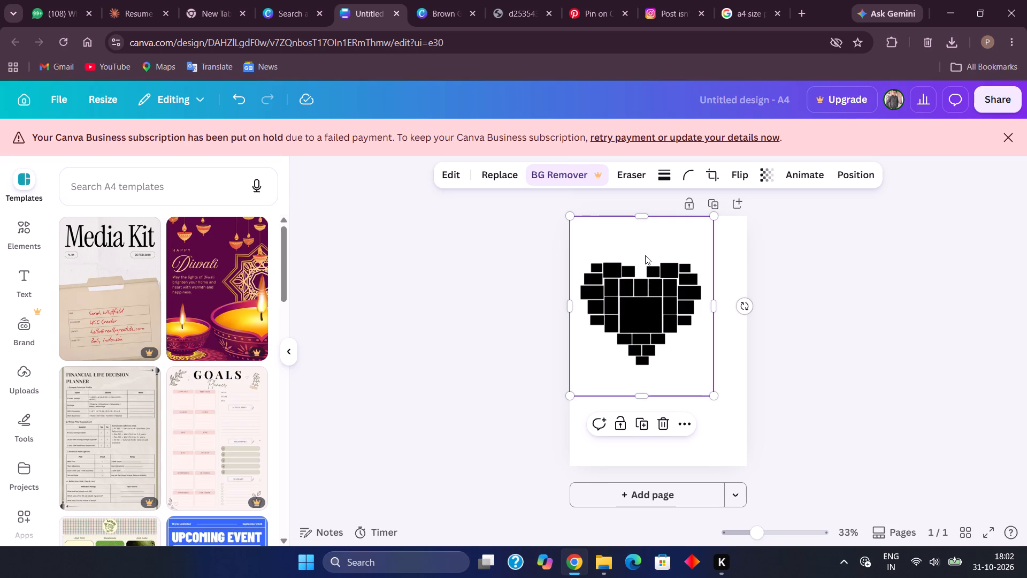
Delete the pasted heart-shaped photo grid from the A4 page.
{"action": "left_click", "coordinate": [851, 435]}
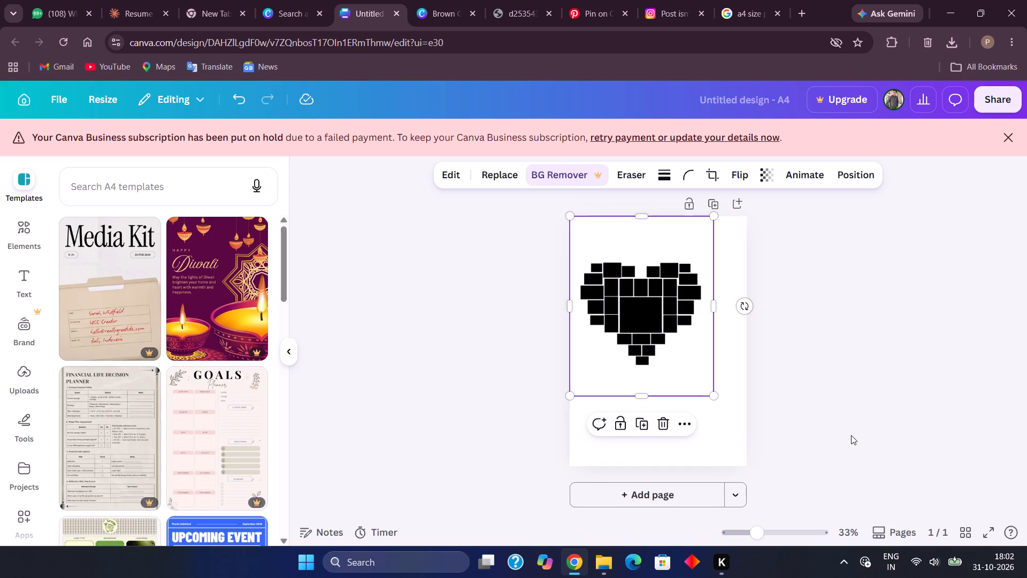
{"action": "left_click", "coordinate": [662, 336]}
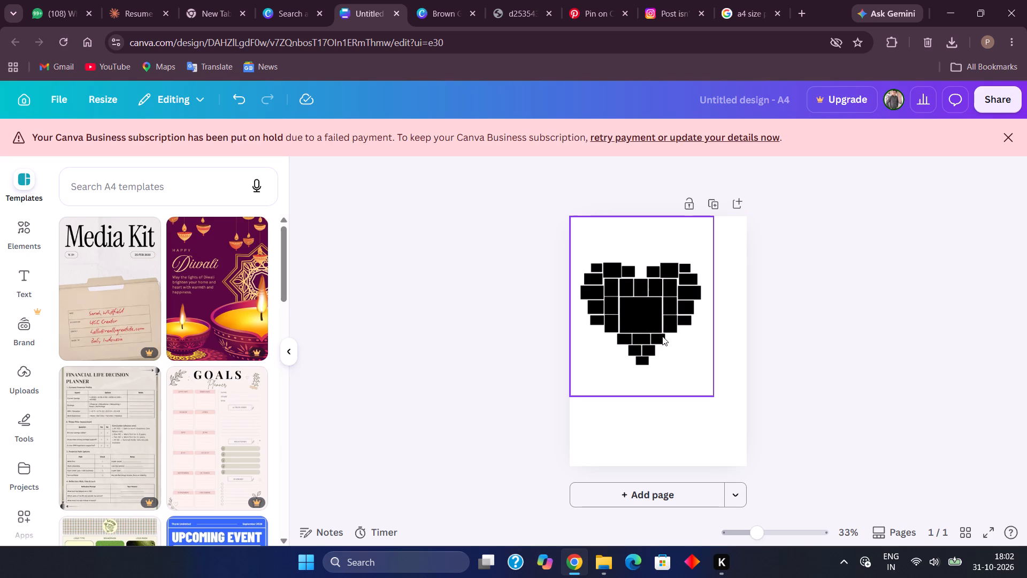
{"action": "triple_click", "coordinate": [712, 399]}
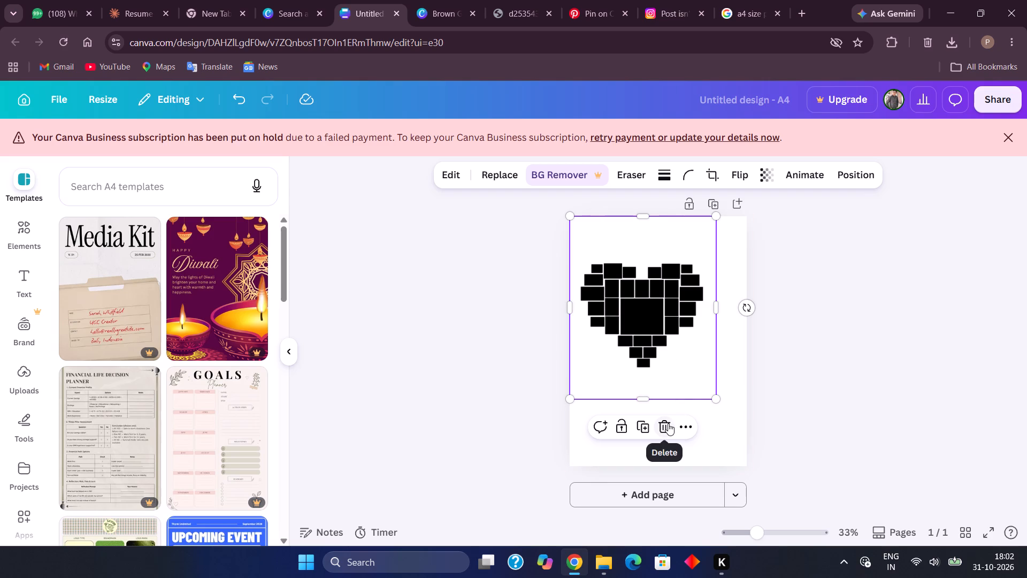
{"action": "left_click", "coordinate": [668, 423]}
Add a second blank page to the untitled A4 design.
{"action": "scroll", "coordinate": [661, 347], "scroll_direction": "down", "scroll_amount": 1}
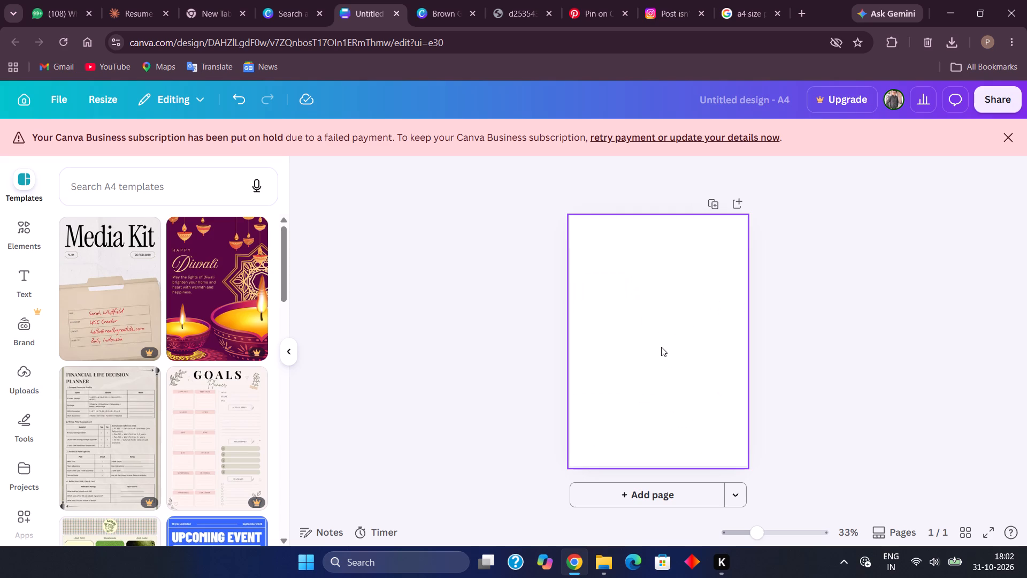
{"action": "scroll", "coordinate": [661, 347], "scroll_direction": "down", "scroll_amount": 1}
{"action": "left_click", "coordinate": [652, 500]}
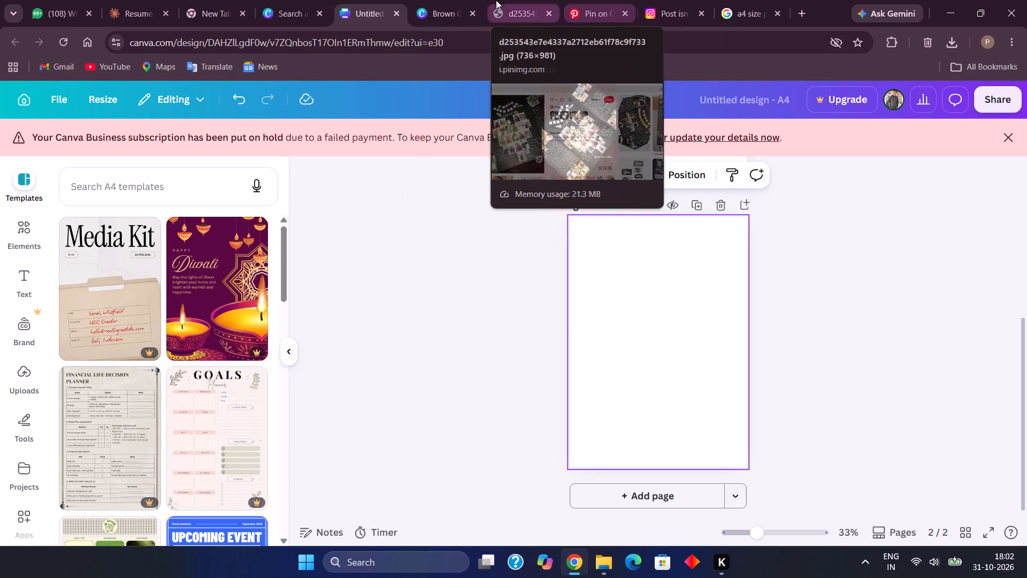
In the Brown Grey birthday poster design, limit the resize operation to blank page 3 only.
{"action": "left_click", "coordinate": [454, 2]}
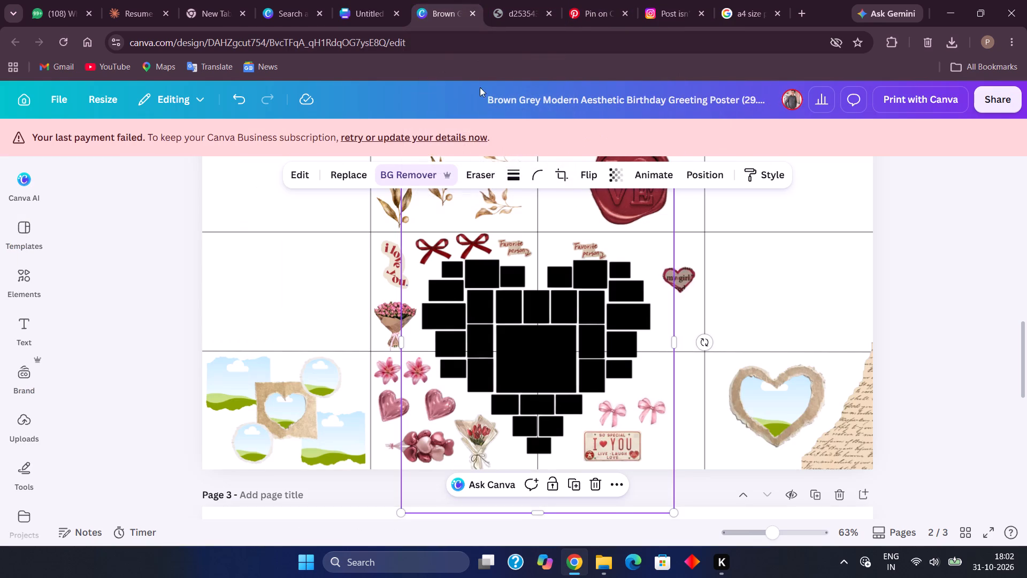
{"action": "left_click", "coordinate": [892, 360]}
{"action": "scroll", "coordinate": [892, 360], "scroll_direction": "down", "scroll_amount": 4}
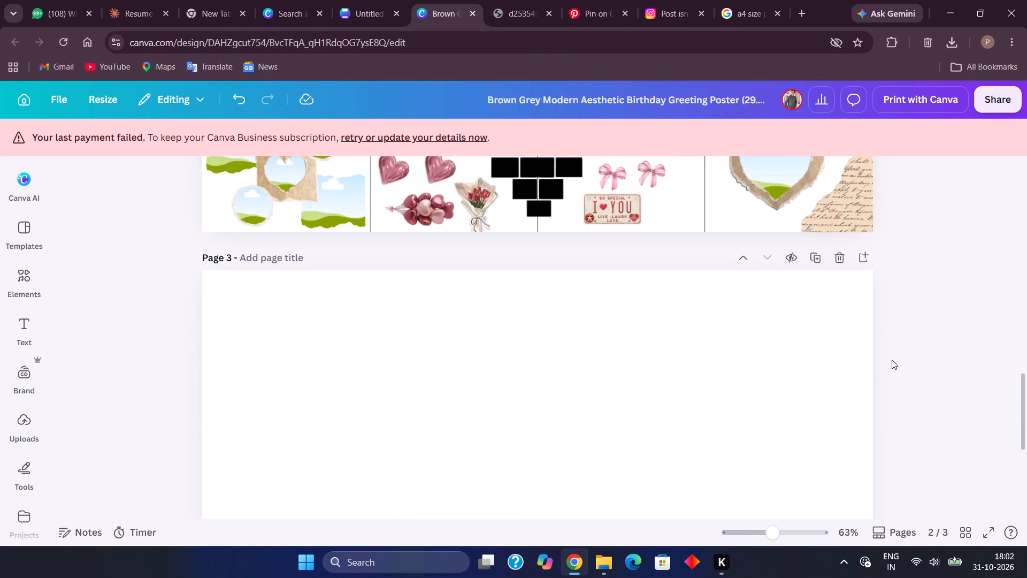
{"action": "scroll", "coordinate": [892, 360], "scroll_direction": "down", "scroll_amount": 5}
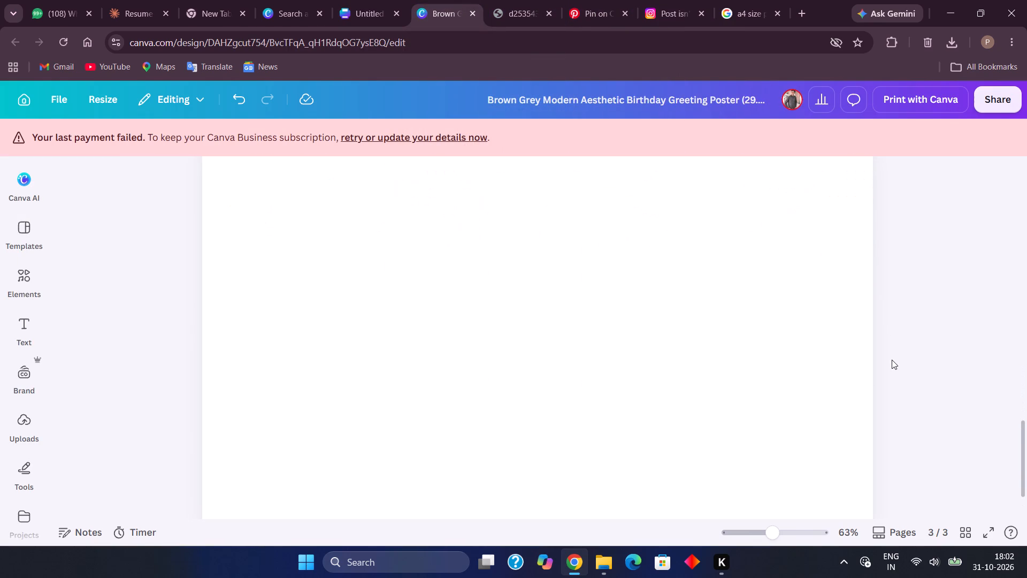
{"action": "left_click", "coordinate": [716, 423]}
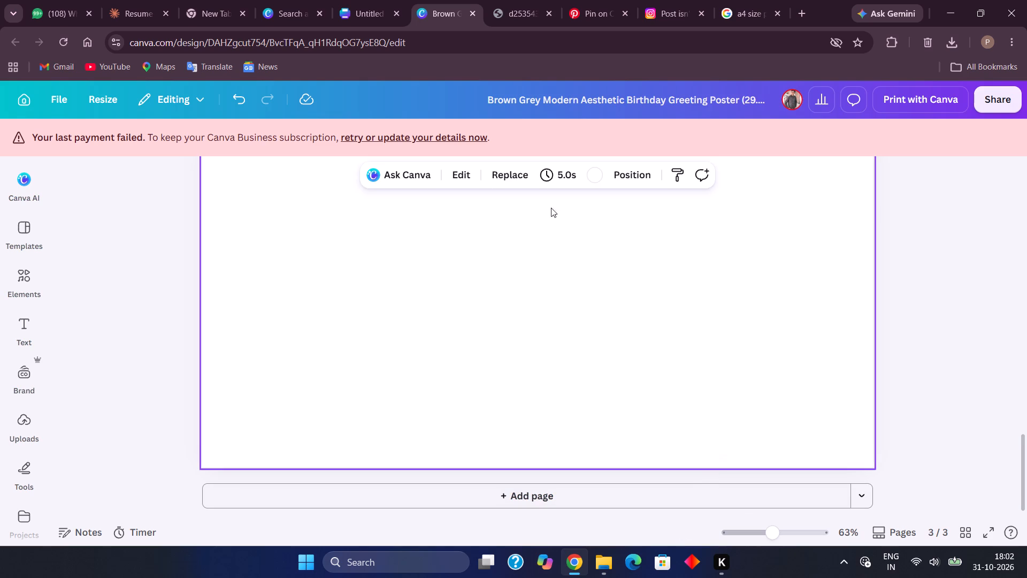
{"action": "left_click", "coordinate": [88, 100]}
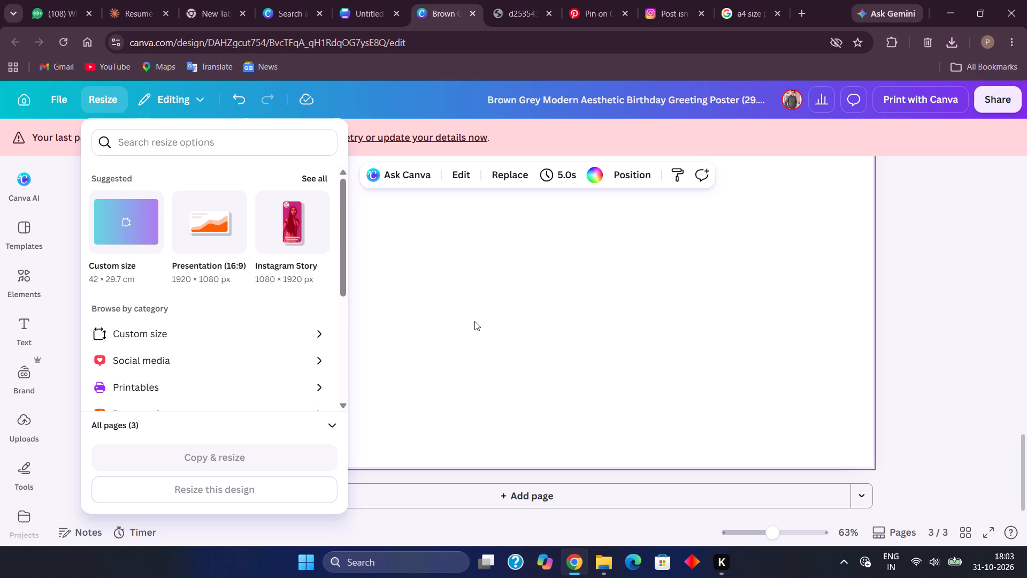
{"action": "left_click", "coordinate": [277, 424]}
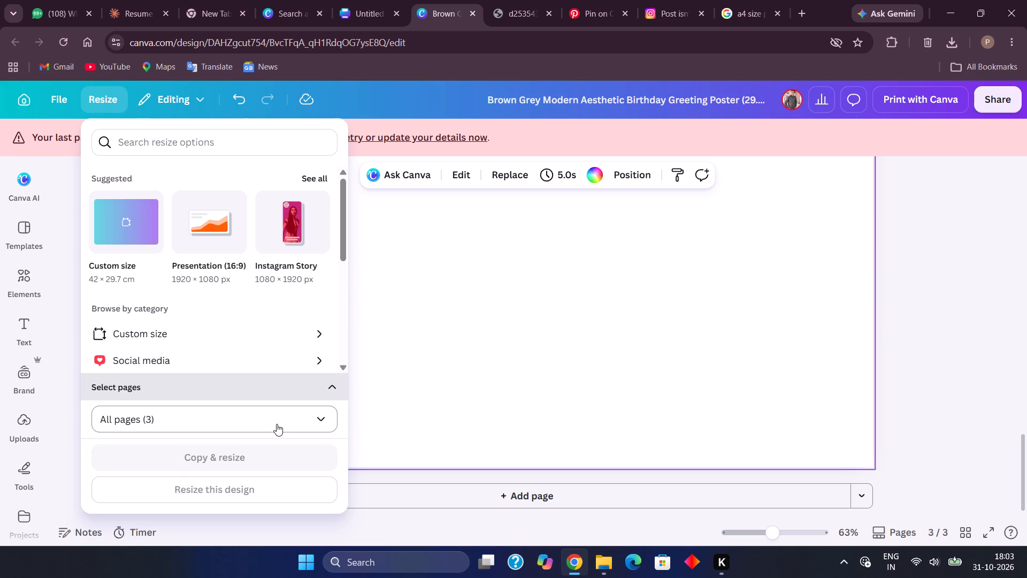
{"action": "left_click", "coordinate": [277, 424]}
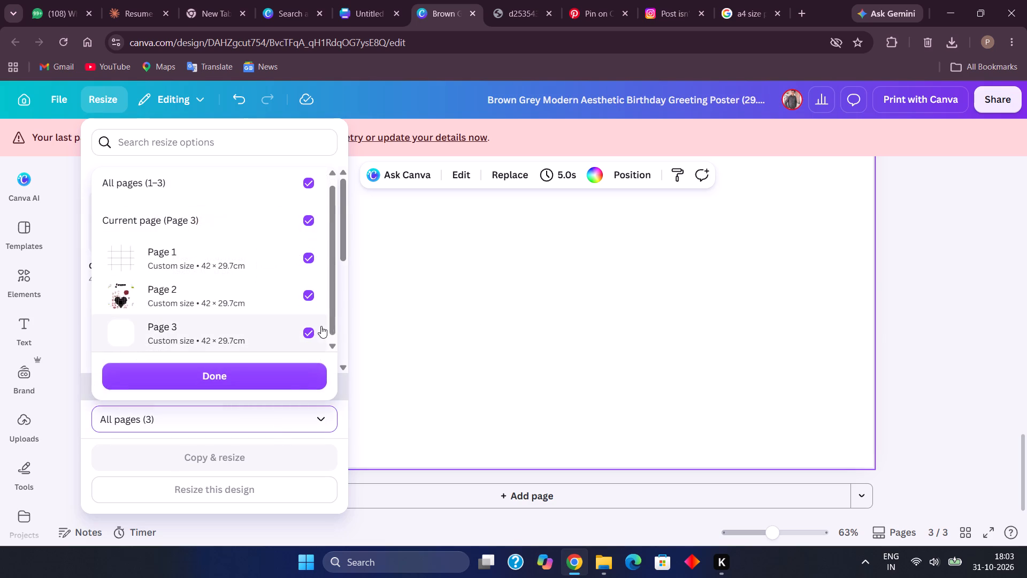
{"action": "left_click", "coordinate": [311, 332]}
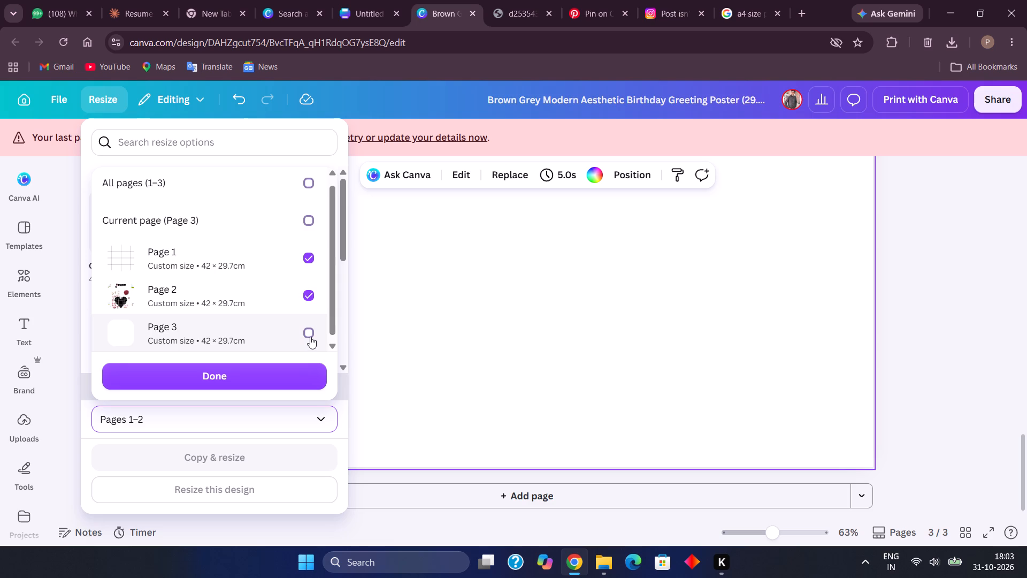
{"action": "left_click", "coordinate": [309, 292]}
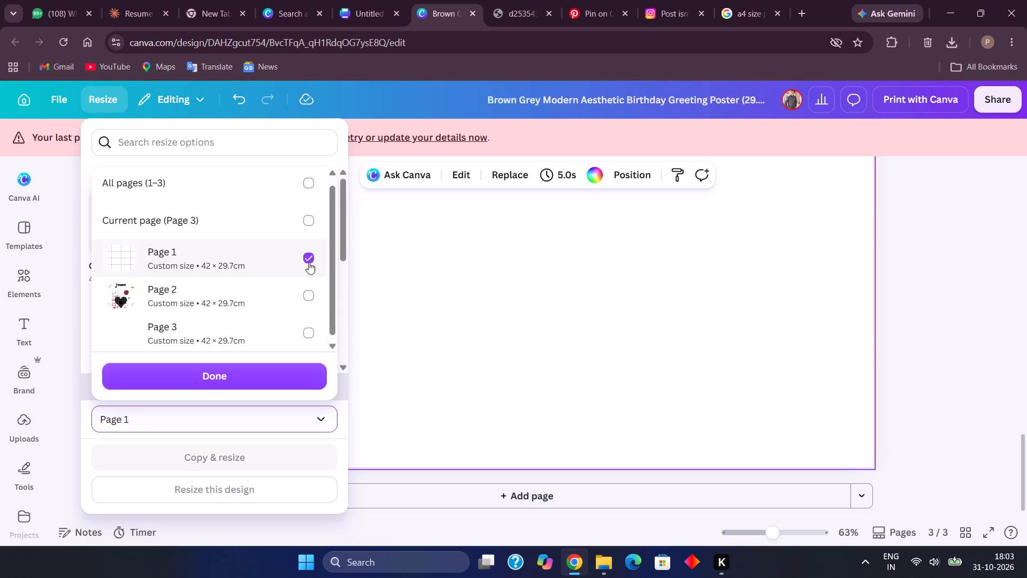
{"action": "left_click", "coordinate": [309, 255]}
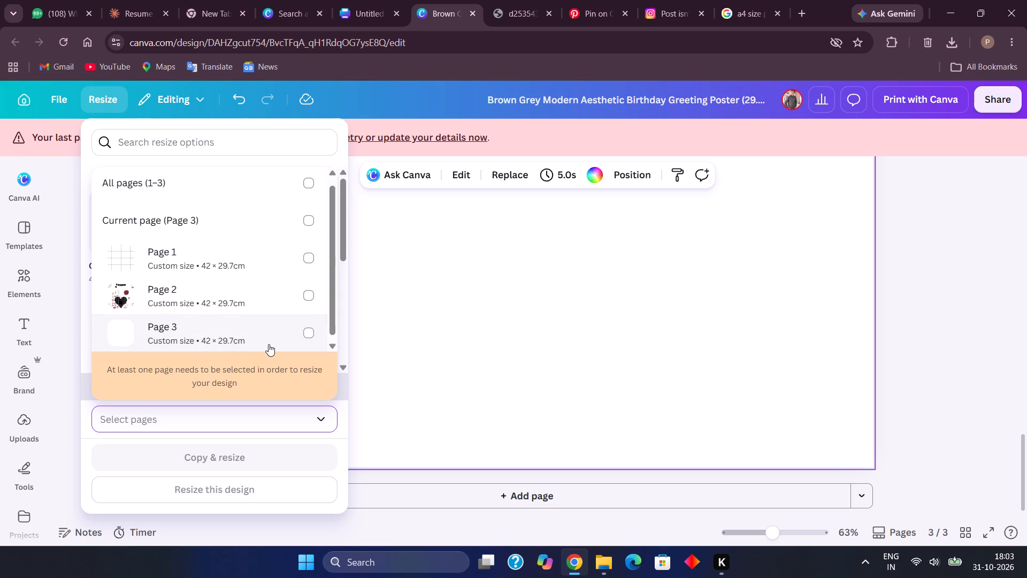
{"action": "left_click", "coordinate": [309, 333]}
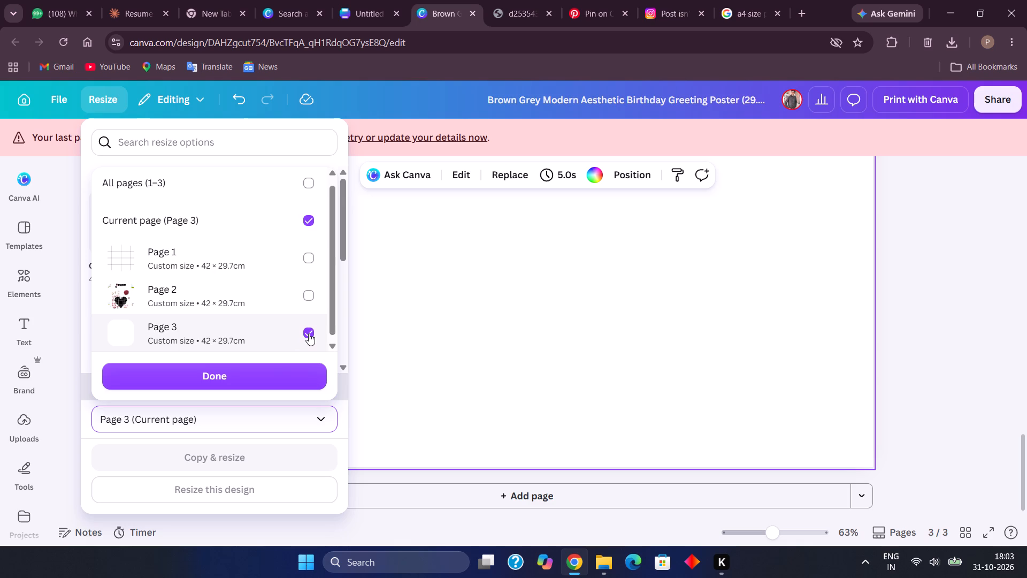
{"action": "left_click", "coordinate": [254, 381]}
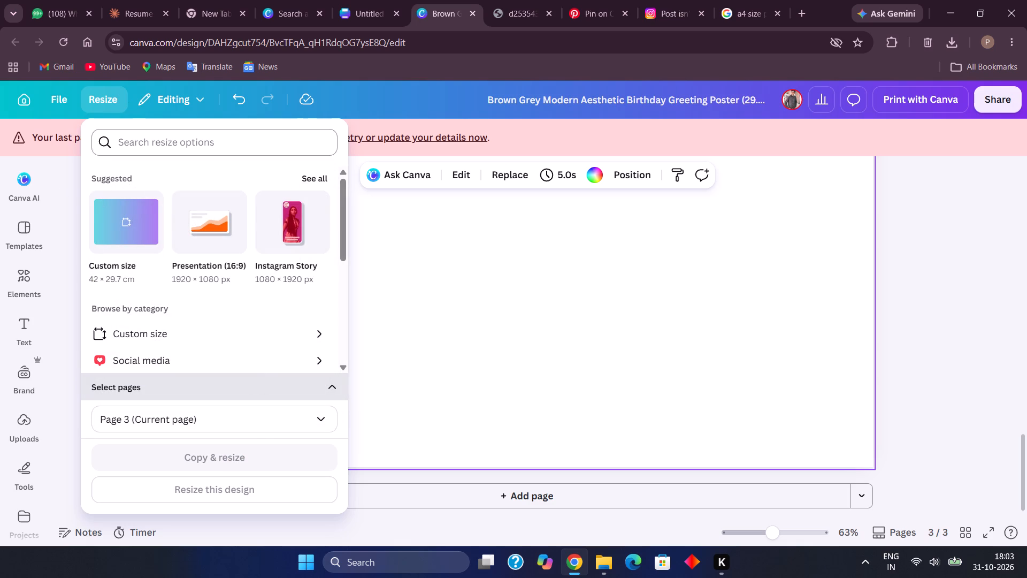
Copy and resize page 3 to a custom size of 21 × 29.7 cm, and open the resized copy.
{"action": "left_click", "coordinate": [163, 334]}
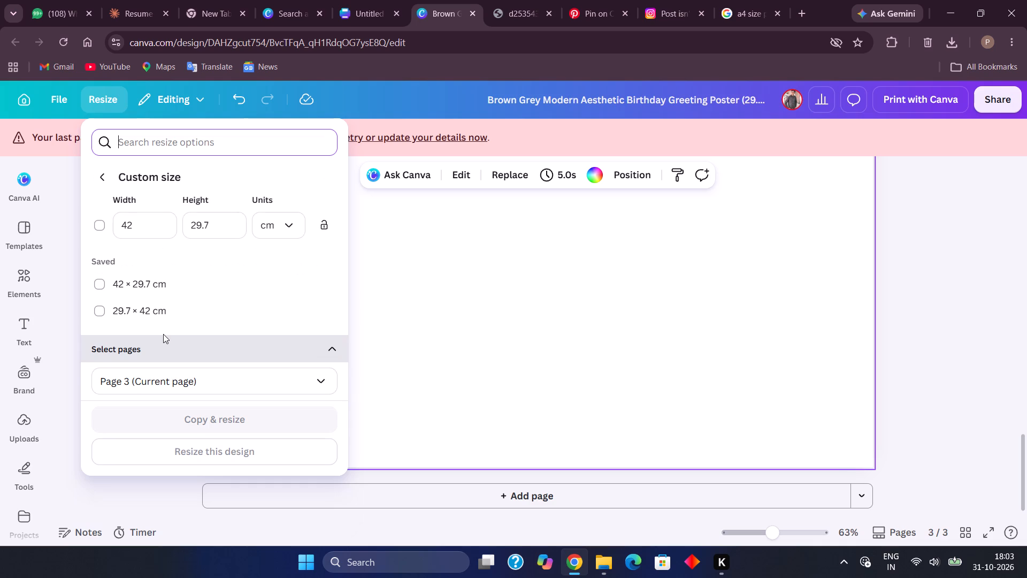
{"action": "left_click", "coordinate": [139, 221]}
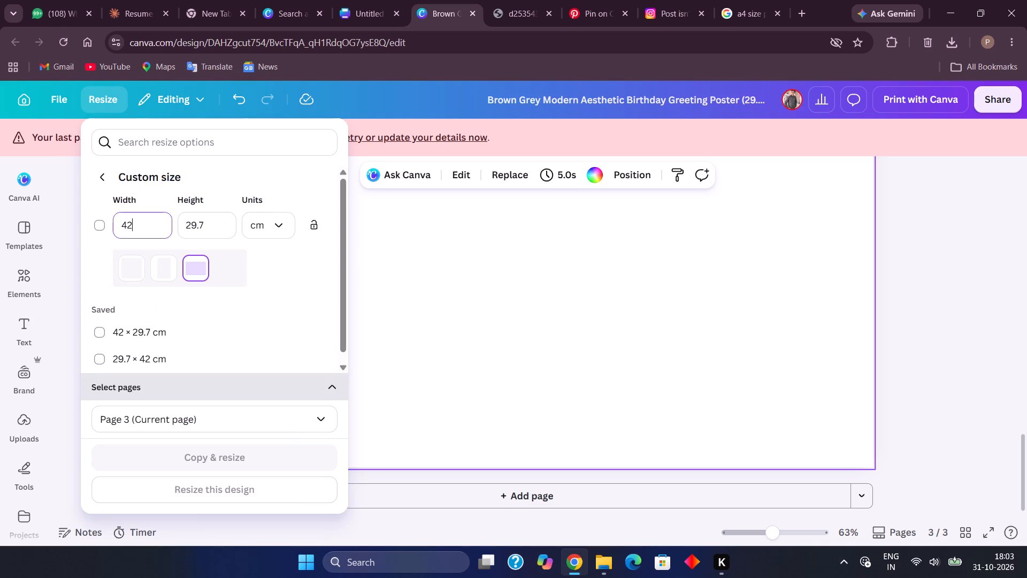
{"action": "key", "text": "BackSpace"}
{"action": "key", "text": "BackSpace"}
{"action": "key", "text": "BackSpace"}
{"action": "type", "text": "21"}
{"action": "left_click", "coordinate": [210, 227]}
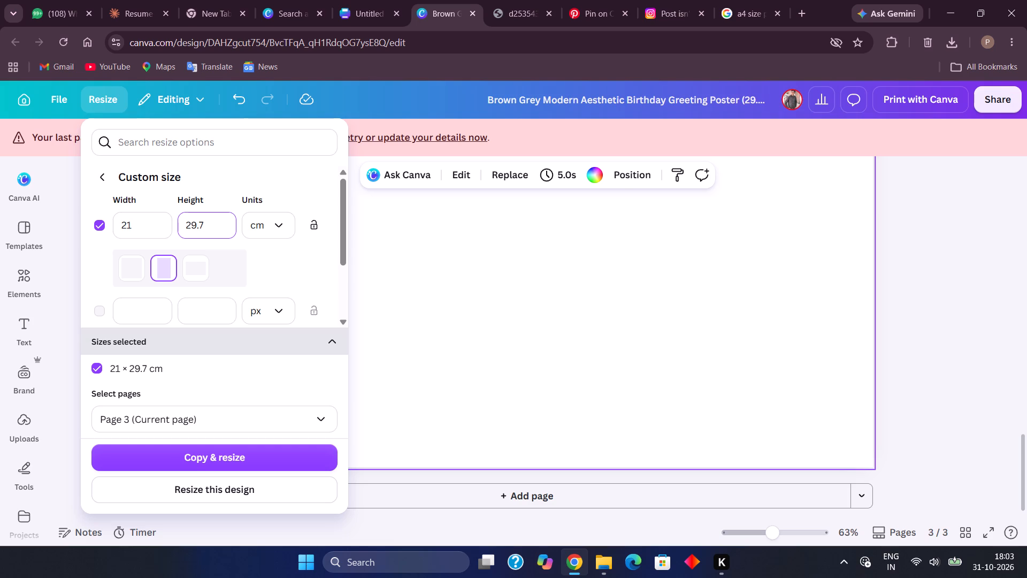
{"action": "left_click", "coordinate": [213, 463]}
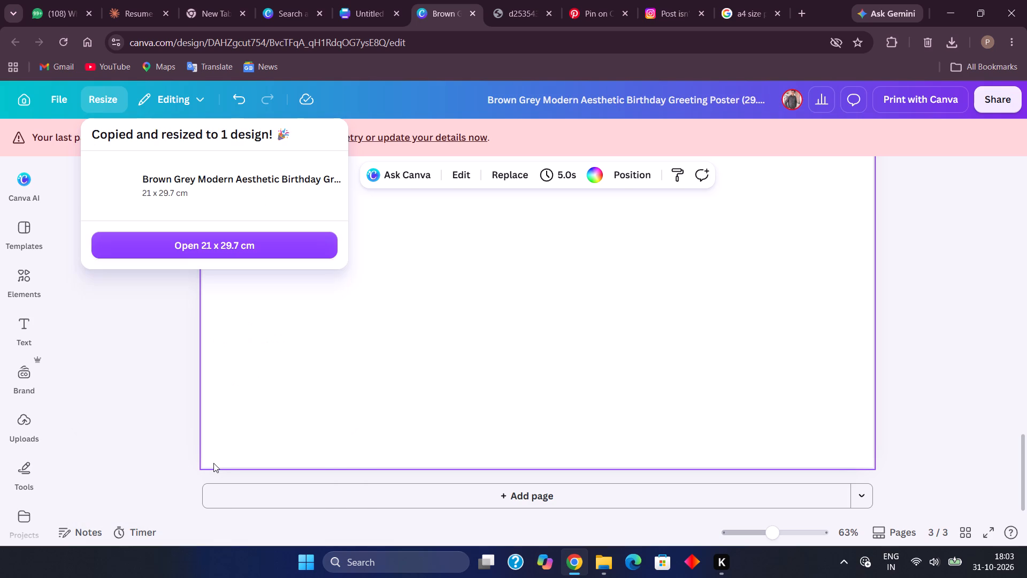
{"action": "left_click", "coordinate": [237, 249]}
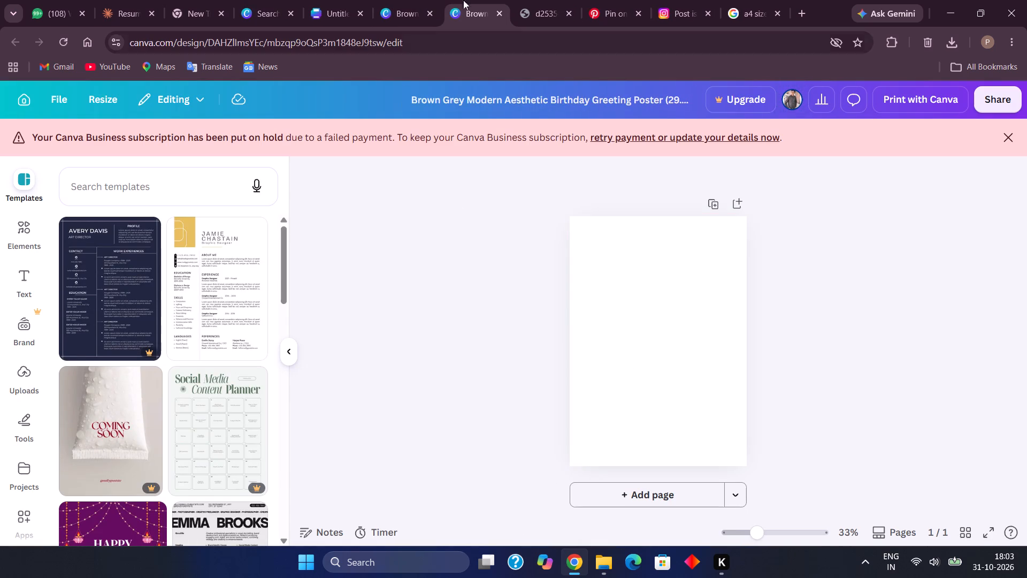
Compare the blank page of the resized copy with page 3 of the original birthday poster and the untitled A4 design.
{"action": "left_click", "coordinate": [403, 0]}
{"action": "scroll", "coordinate": [531, 327], "scroll_direction": "up", "scroll_amount": 4}
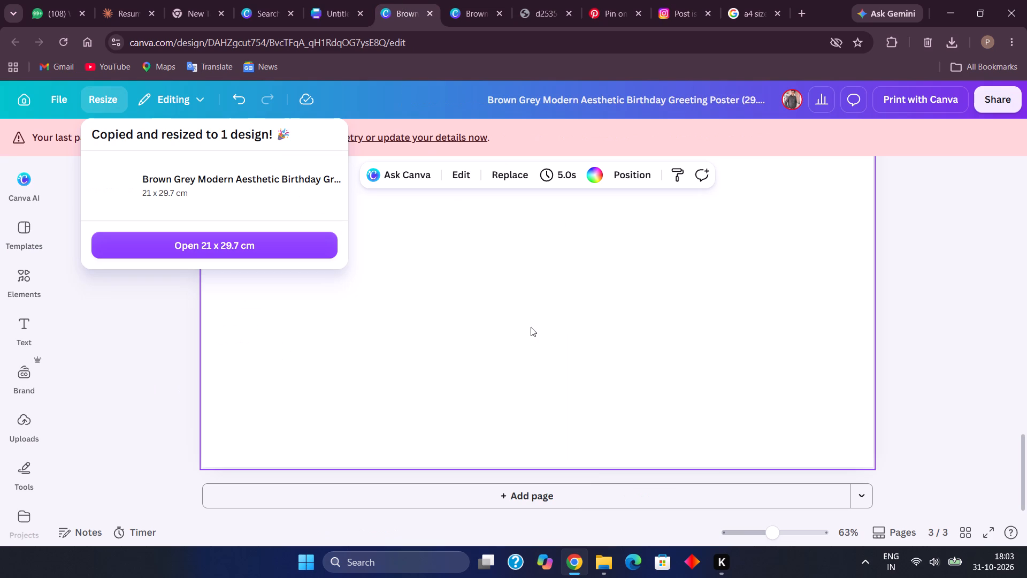
{"action": "left_click", "coordinate": [402, 233]}
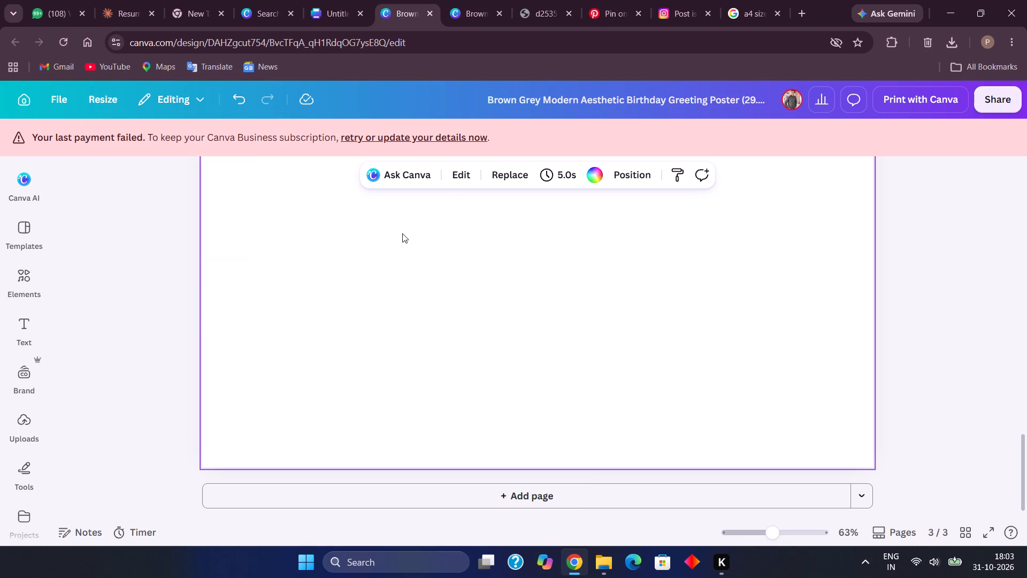
{"action": "scroll", "coordinate": [402, 233], "scroll_direction": "up", "scroll_amount": 5}
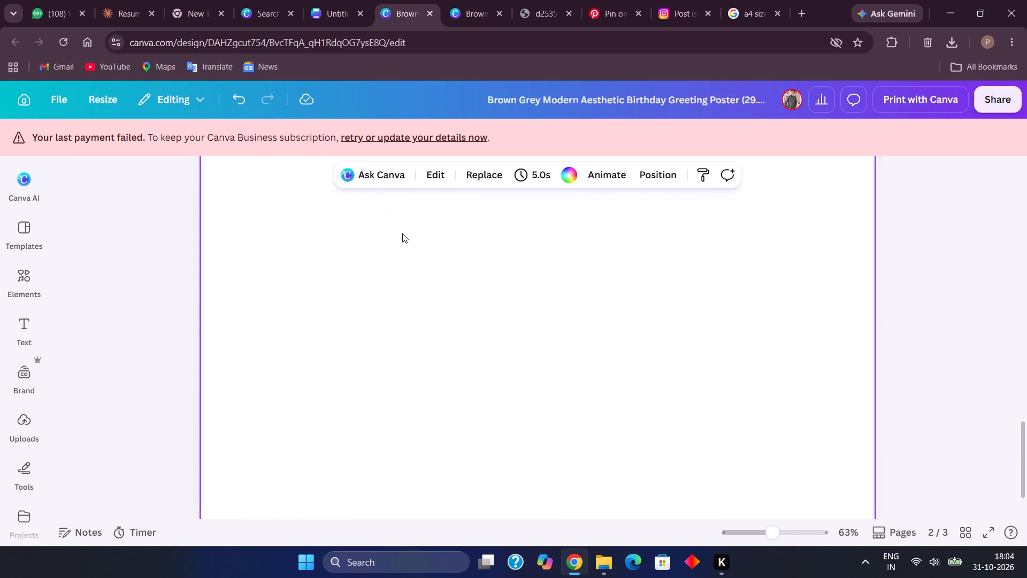
{"action": "scroll", "coordinate": [402, 233], "scroll_direction": "up", "scroll_amount": 2}
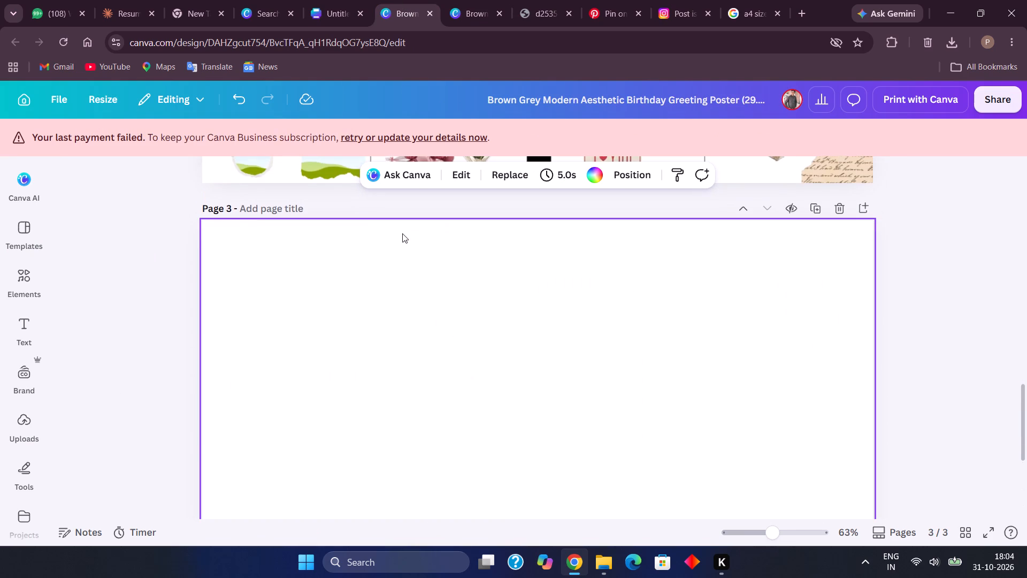
{"action": "scroll", "coordinate": [402, 233], "scroll_direction": "up", "scroll_amount": 1}
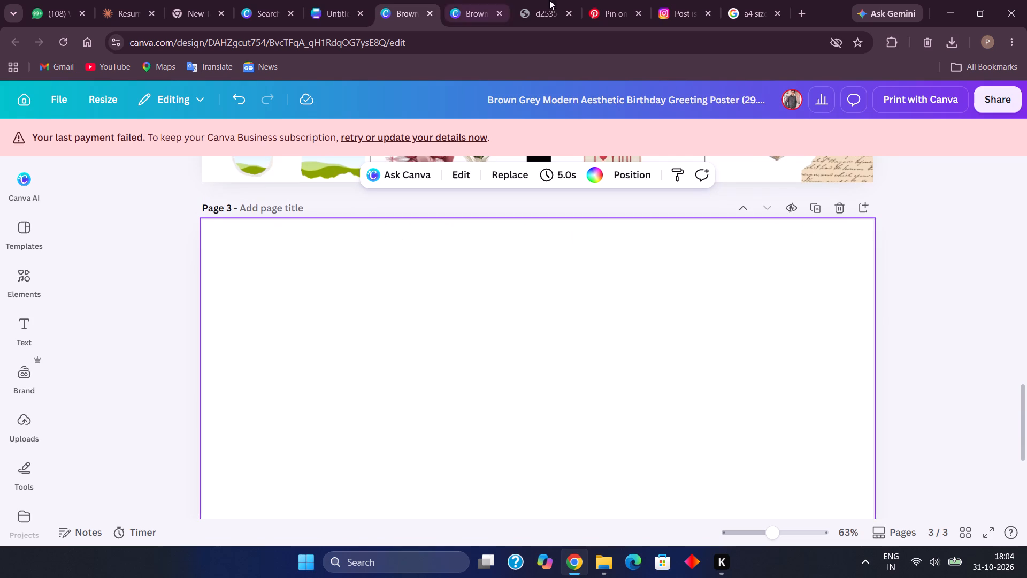
{"action": "left_click", "coordinate": [491, 0]}
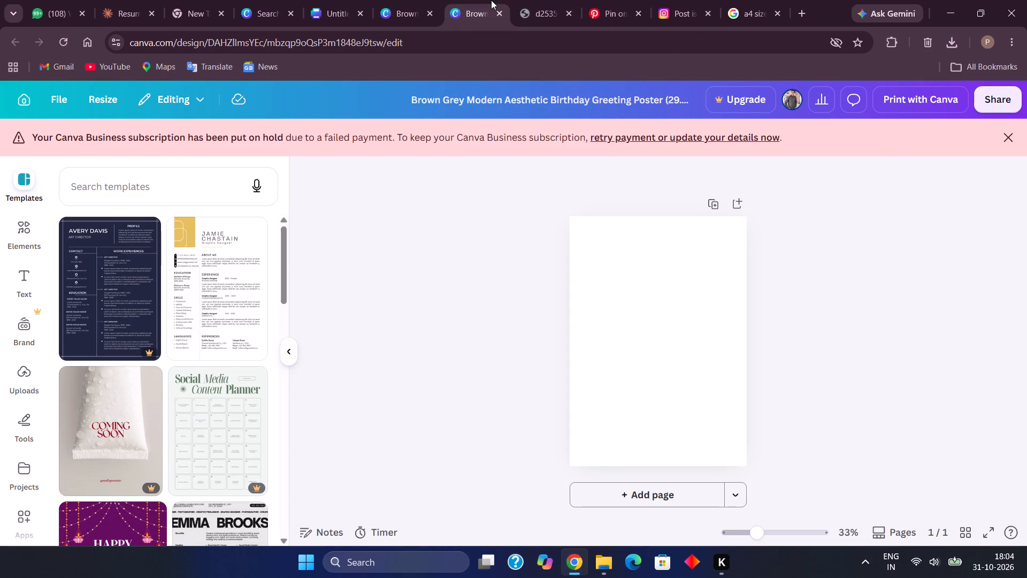
{"action": "left_click_drag", "start_coordinate": [669, 288], "coordinate": [574, 306]}
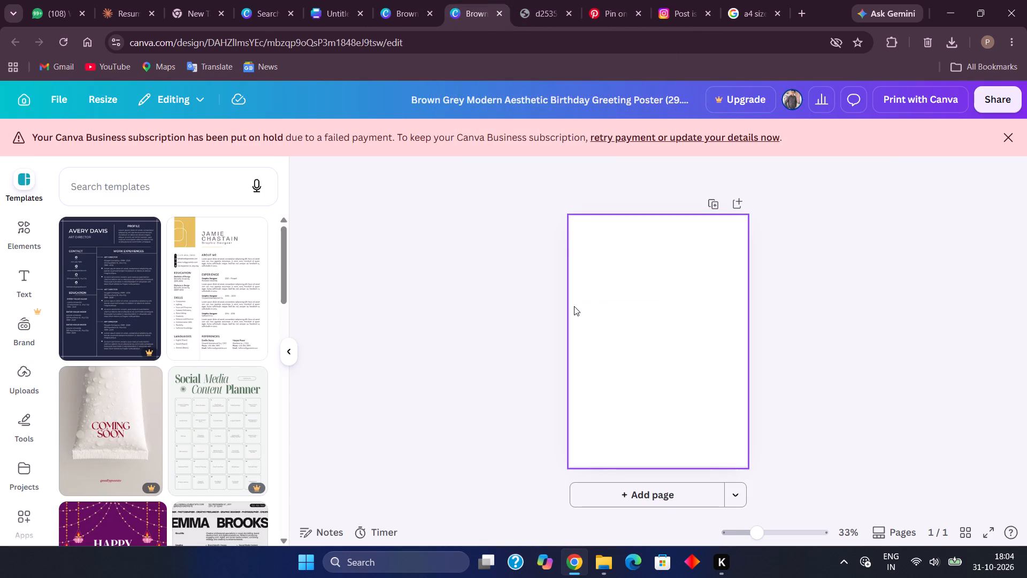
{"action": "left_click", "coordinate": [574, 306]}
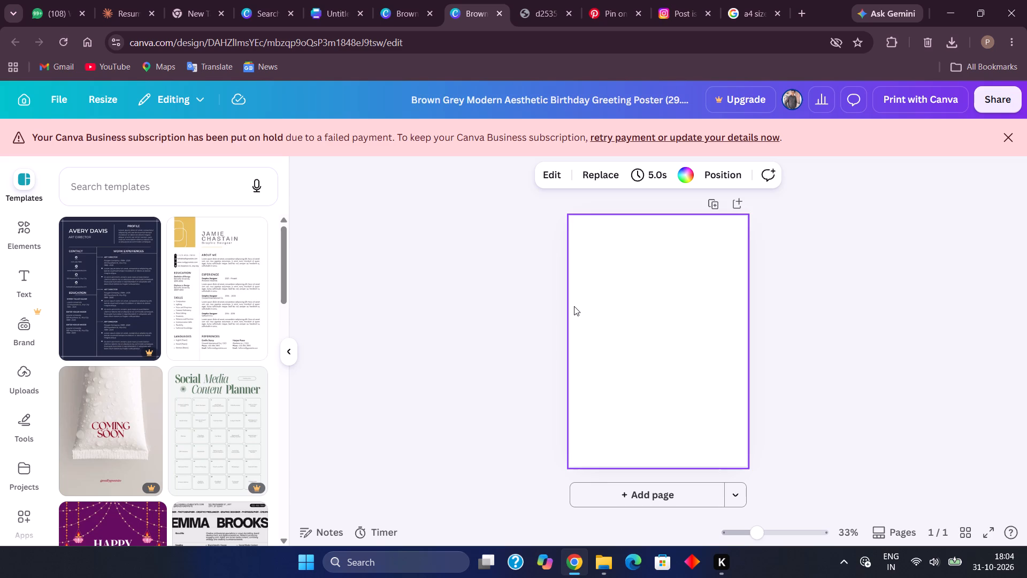
{"action": "left_click", "coordinate": [277, 0]}
{"action": "left_click", "coordinate": [328, 0]}
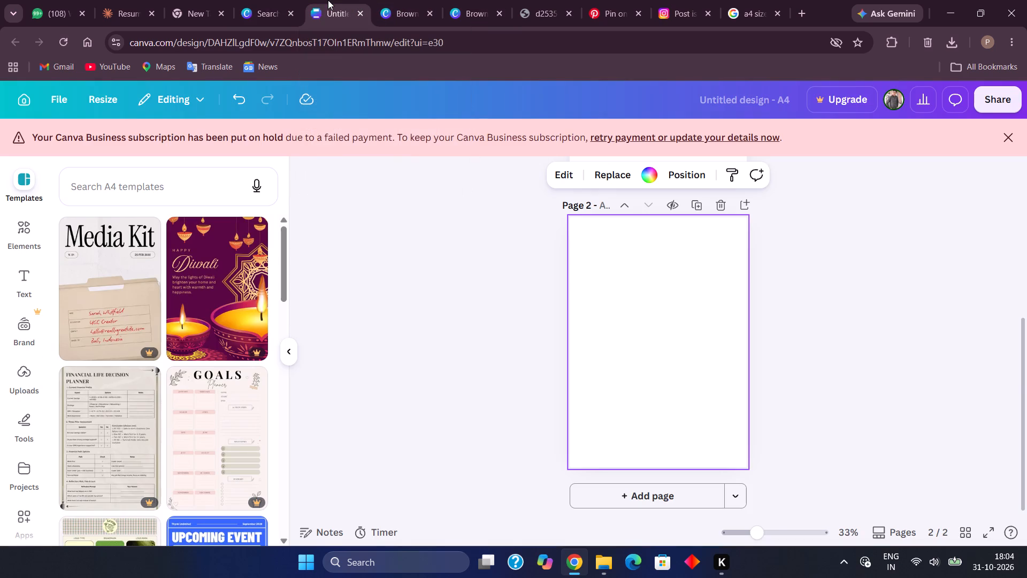
{"action": "left_click", "coordinate": [393, 0]}
{"action": "left_click", "coordinate": [480, 0]}
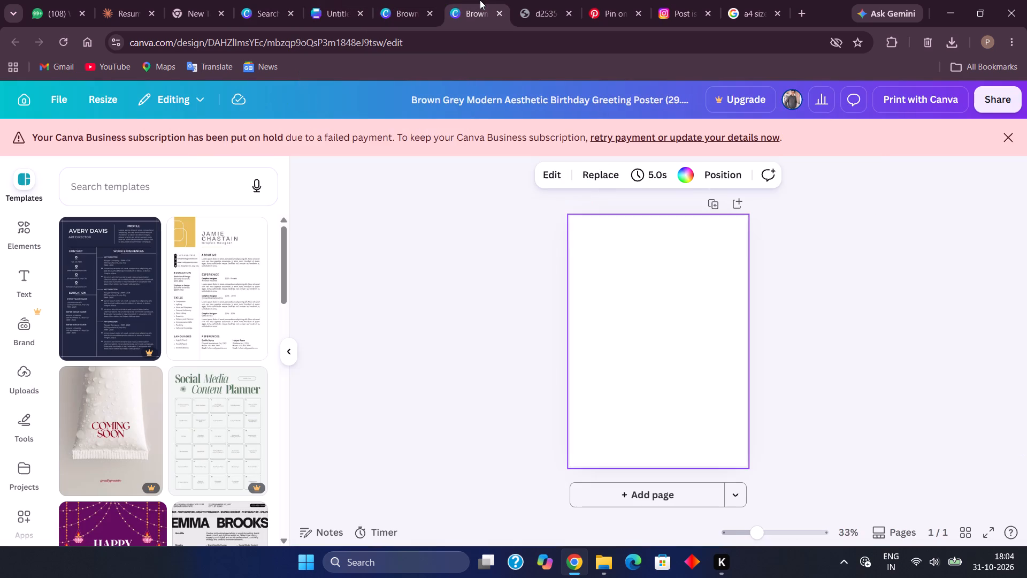
{"action": "left_click", "coordinate": [702, 348]}
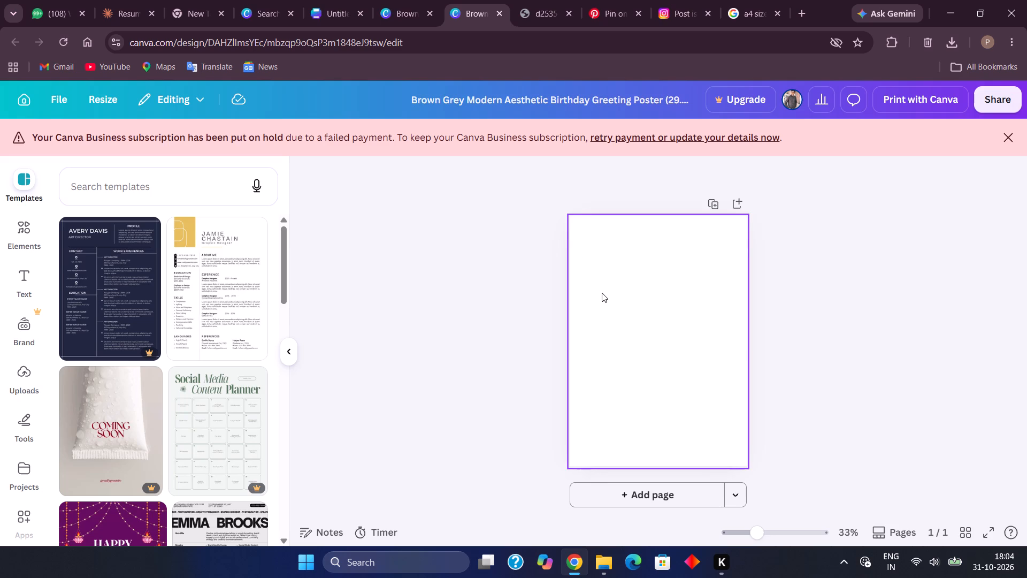
In the original birthday poster design, examine the grid layout and decorative elements on page 2.
{"action": "left_click", "coordinate": [390, 0]}
{"action": "scroll", "coordinate": [466, 272], "scroll_direction": "down", "scroll_amount": 4}
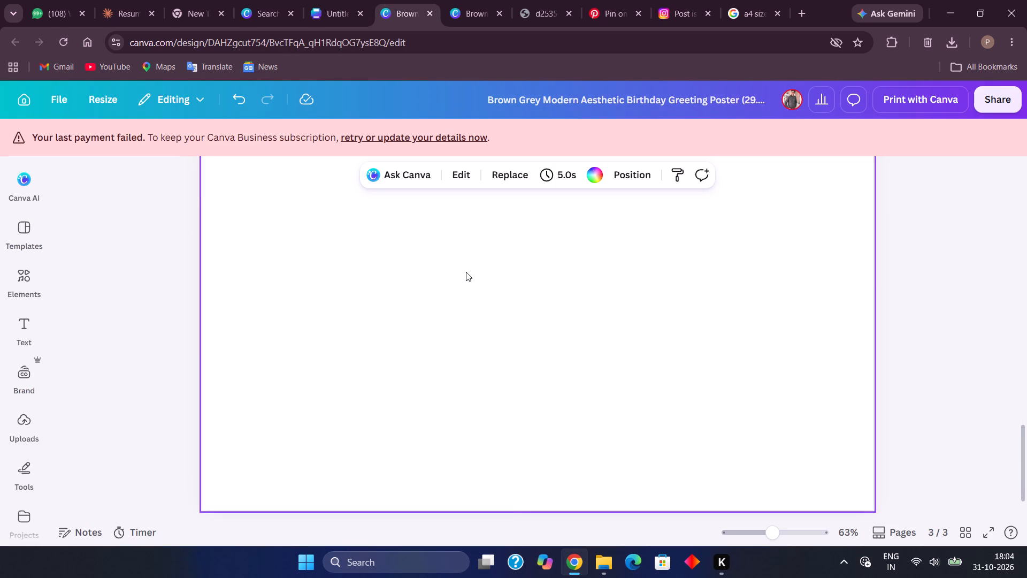
{"action": "scroll", "coordinate": [466, 272], "scroll_direction": "up", "scroll_amount": 2}
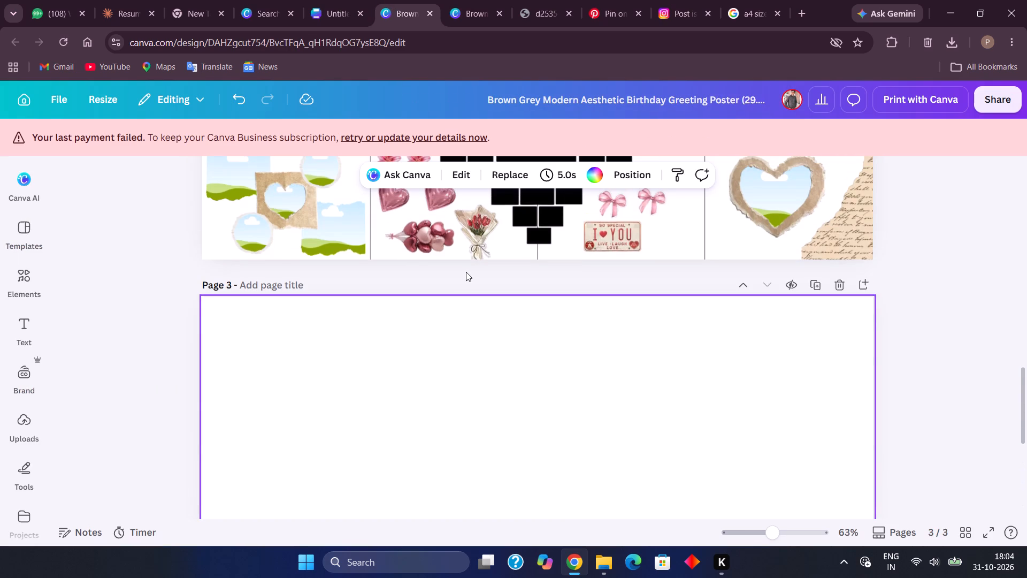
{"action": "scroll", "coordinate": [466, 272], "scroll_direction": "up", "scroll_amount": 2}
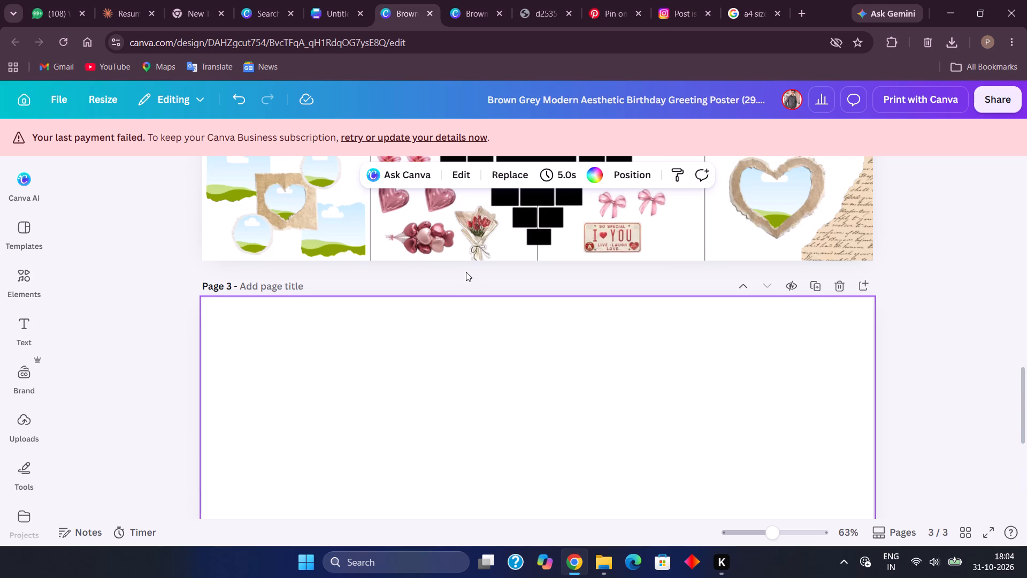
{"action": "scroll", "coordinate": [466, 272], "scroll_direction": "up", "scroll_amount": 3}
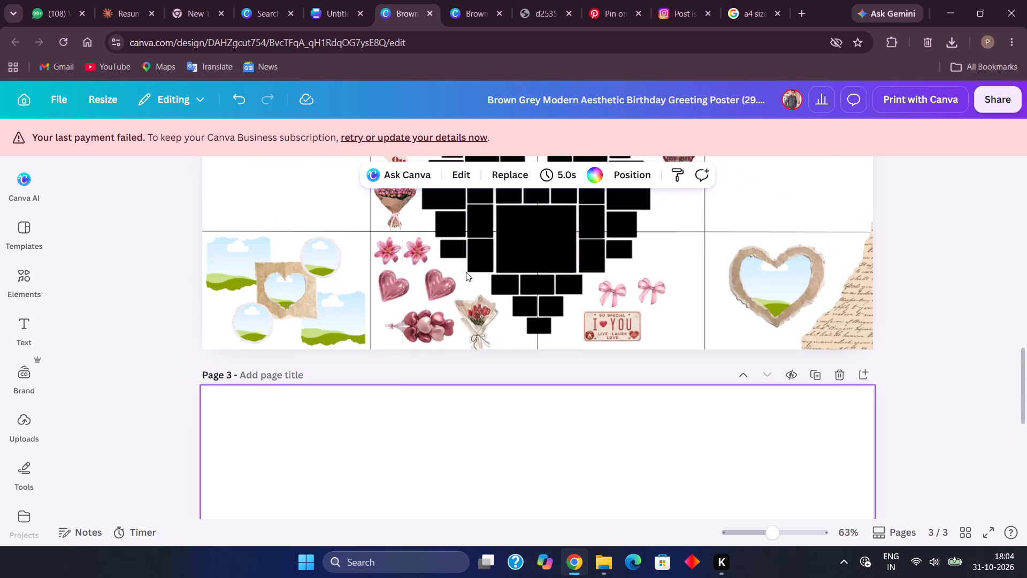
{"action": "scroll", "coordinate": [466, 272], "scroll_direction": "up", "scroll_amount": 4}
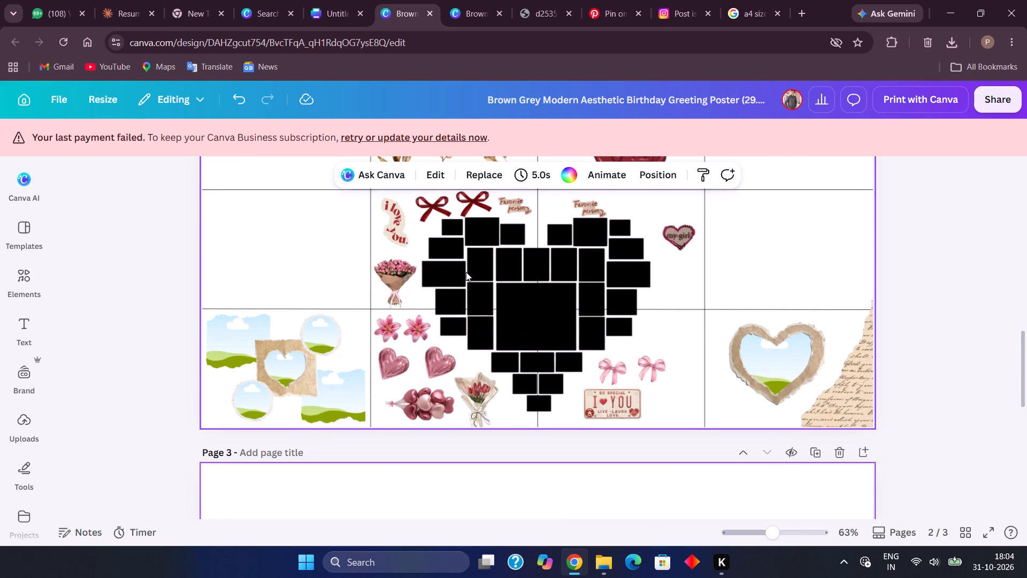
{"action": "scroll", "coordinate": [466, 272], "scroll_direction": "up", "scroll_amount": 1}
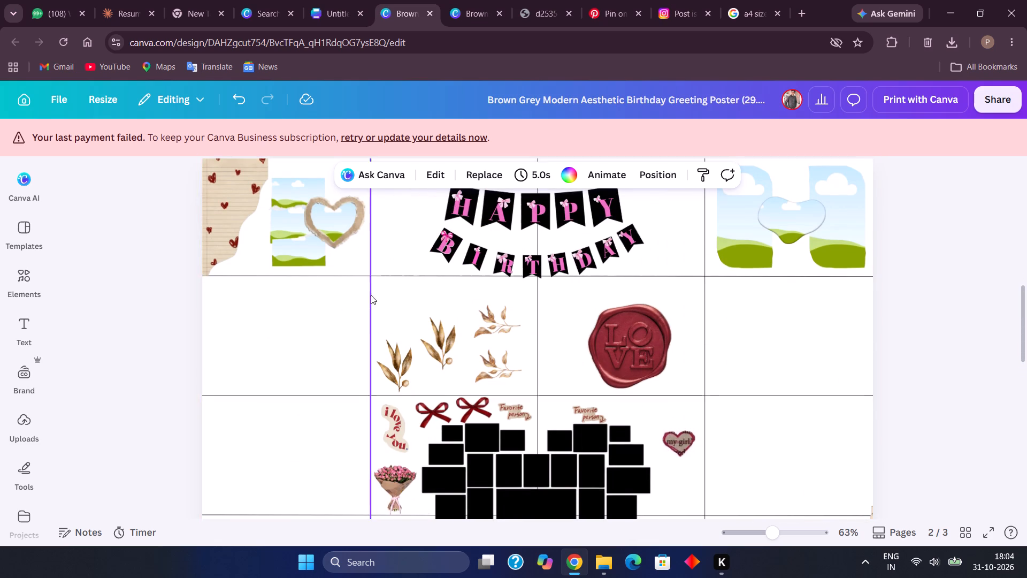
{"action": "scroll", "coordinate": [328, 298], "scroll_direction": "down", "scroll_amount": 3}
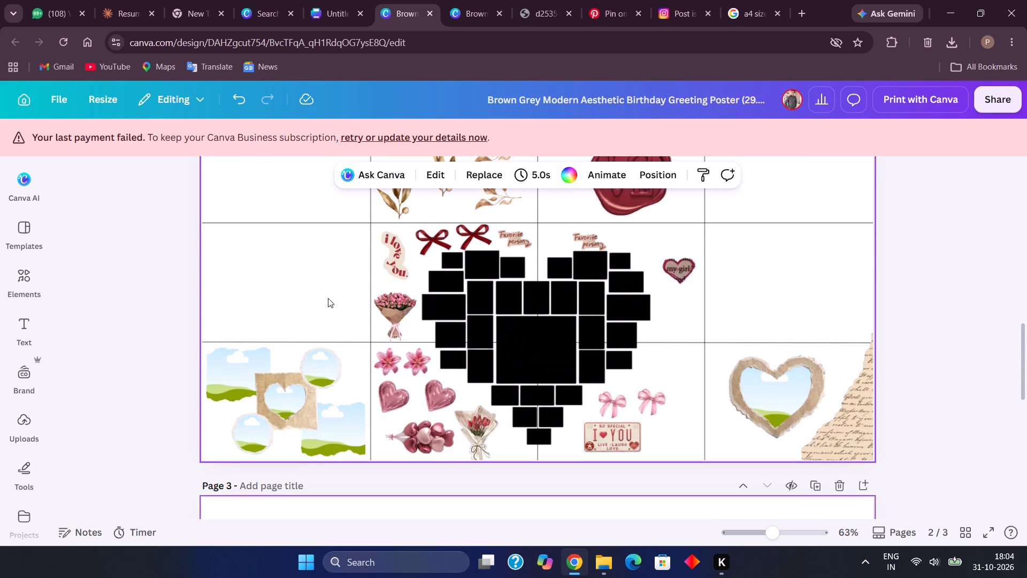
{"action": "scroll", "coordinate": [328, 298], "scroll_direction": "up", "scroll_amount": 3}
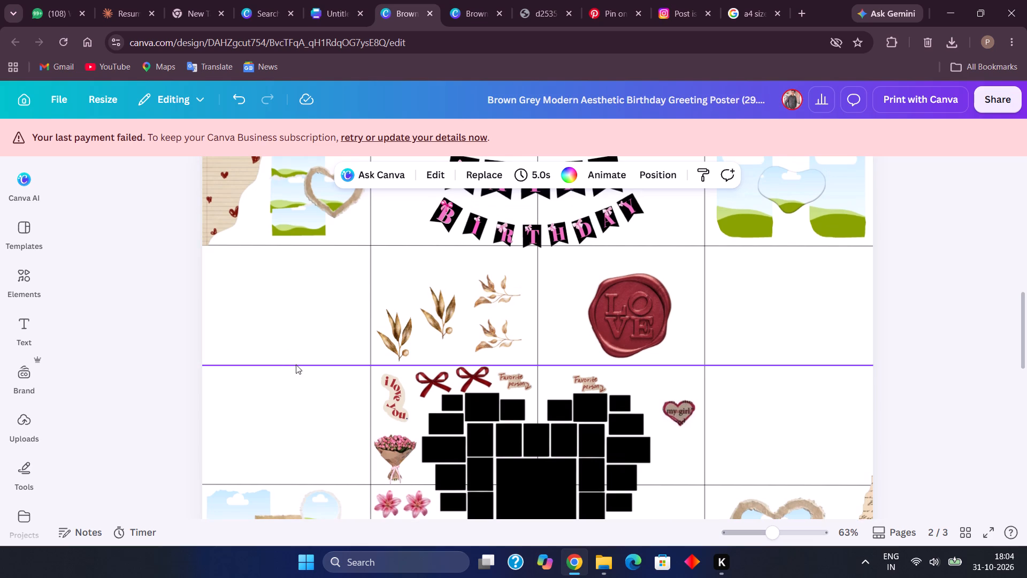
{"action": "scroll", "coordinate": [269, 260], "scroll_direction": "up", "scroll_amount": 2}
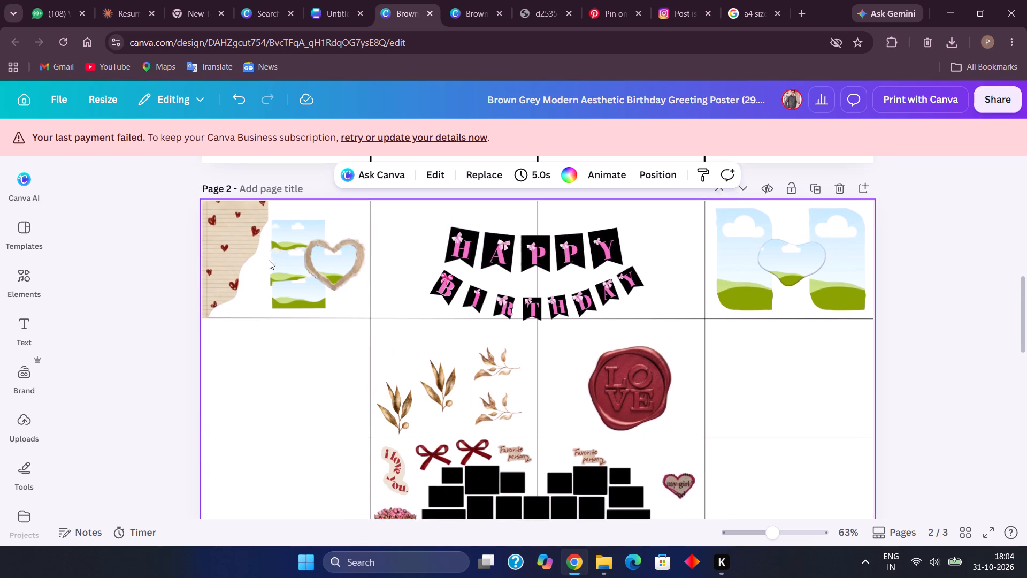
{"action": "scroll", "coordinate": [269, 260], "scroll_direction": "up", "scroll_amount": 1}
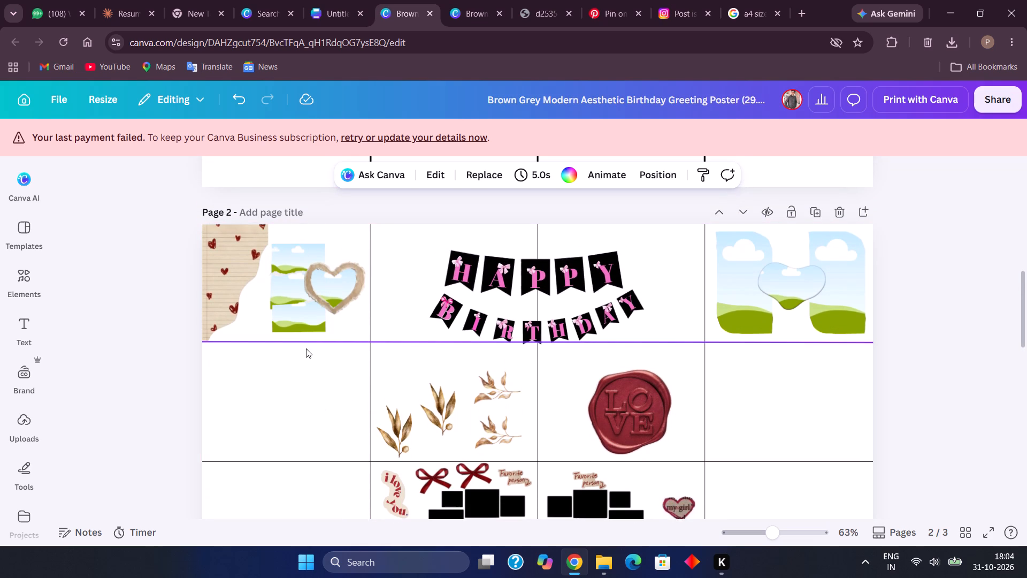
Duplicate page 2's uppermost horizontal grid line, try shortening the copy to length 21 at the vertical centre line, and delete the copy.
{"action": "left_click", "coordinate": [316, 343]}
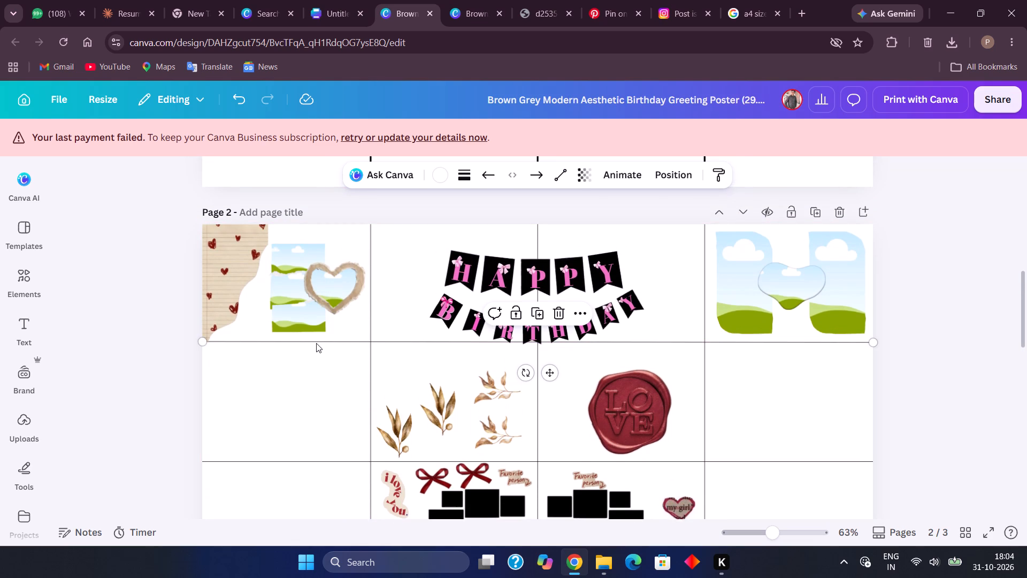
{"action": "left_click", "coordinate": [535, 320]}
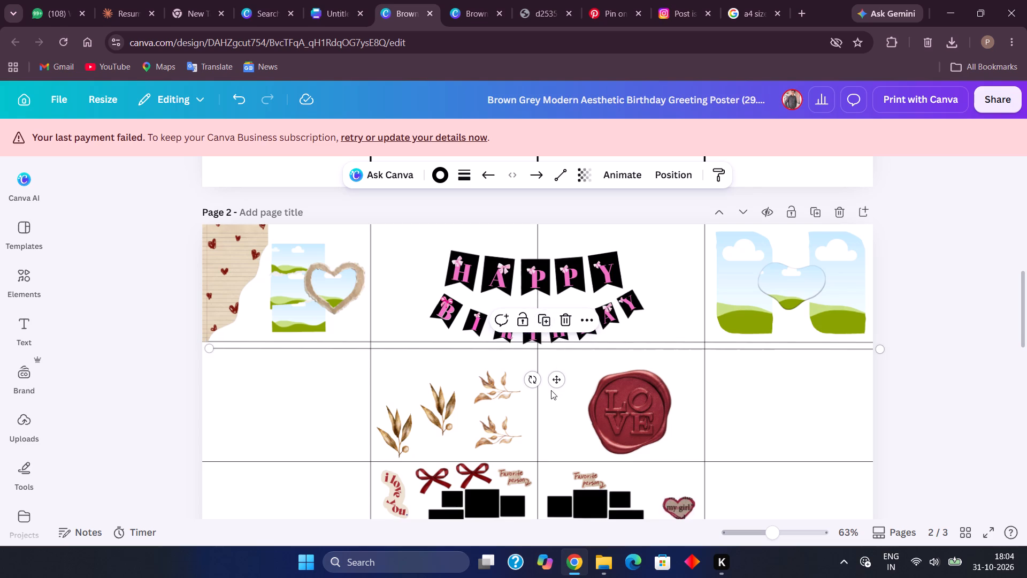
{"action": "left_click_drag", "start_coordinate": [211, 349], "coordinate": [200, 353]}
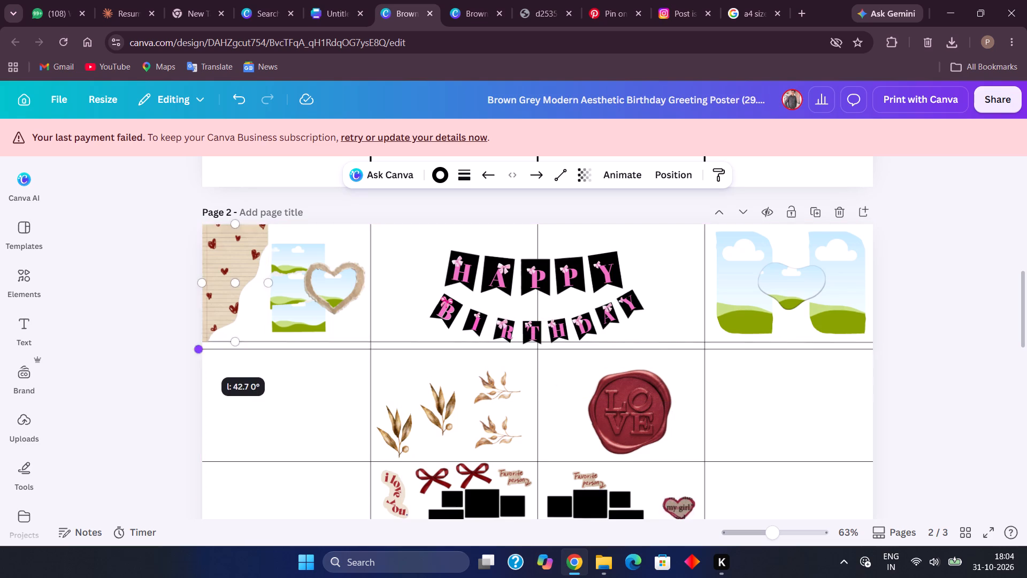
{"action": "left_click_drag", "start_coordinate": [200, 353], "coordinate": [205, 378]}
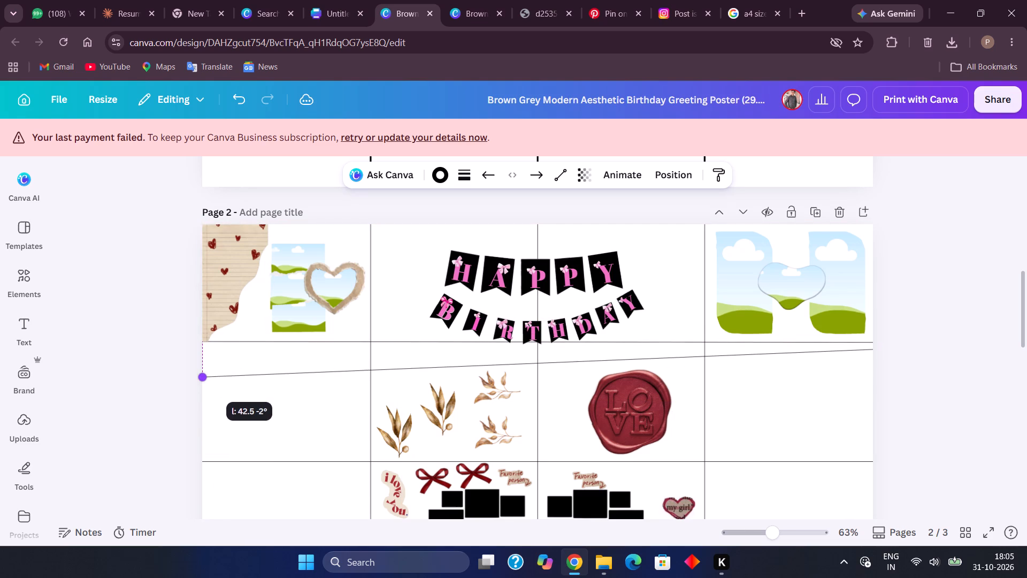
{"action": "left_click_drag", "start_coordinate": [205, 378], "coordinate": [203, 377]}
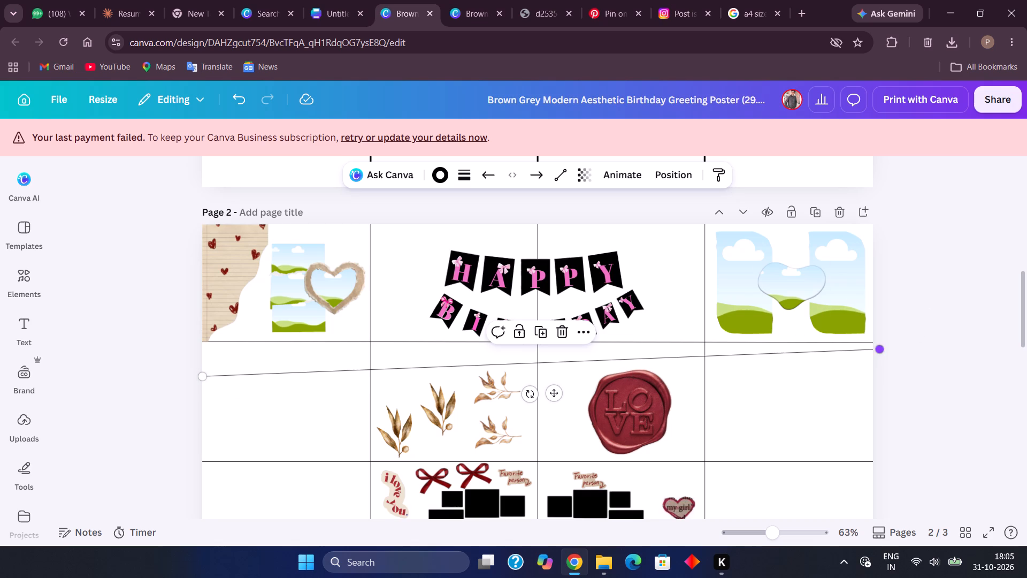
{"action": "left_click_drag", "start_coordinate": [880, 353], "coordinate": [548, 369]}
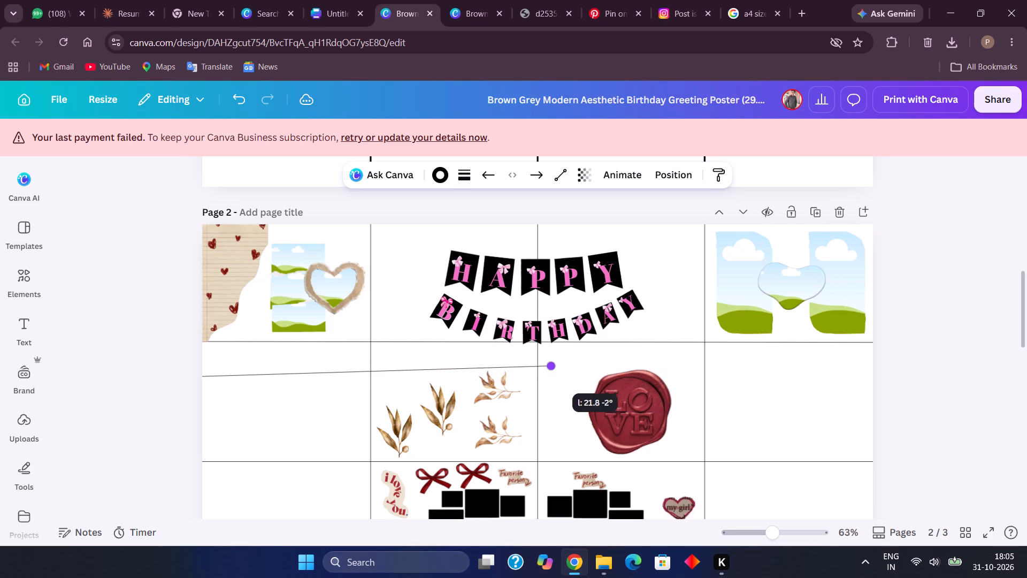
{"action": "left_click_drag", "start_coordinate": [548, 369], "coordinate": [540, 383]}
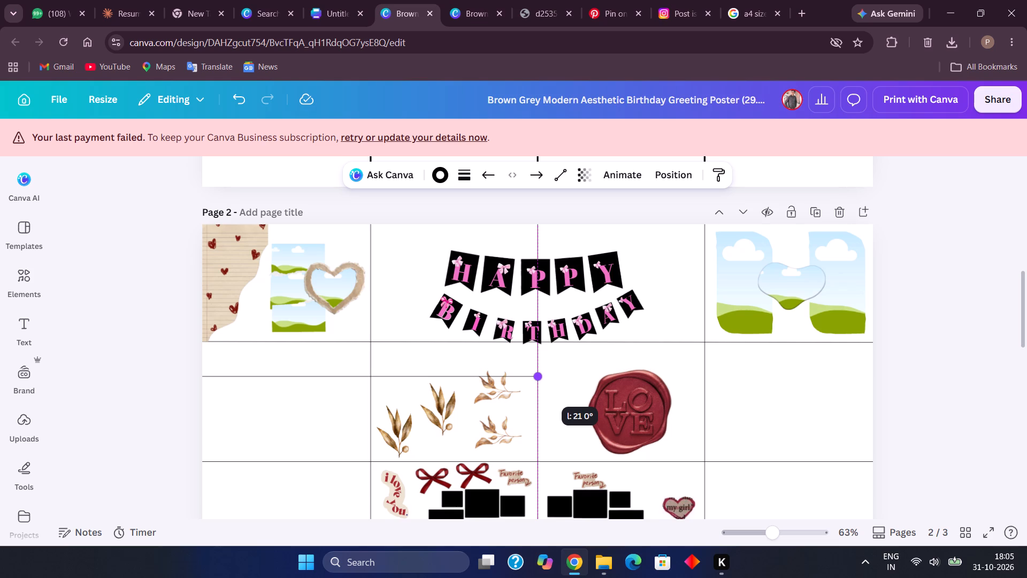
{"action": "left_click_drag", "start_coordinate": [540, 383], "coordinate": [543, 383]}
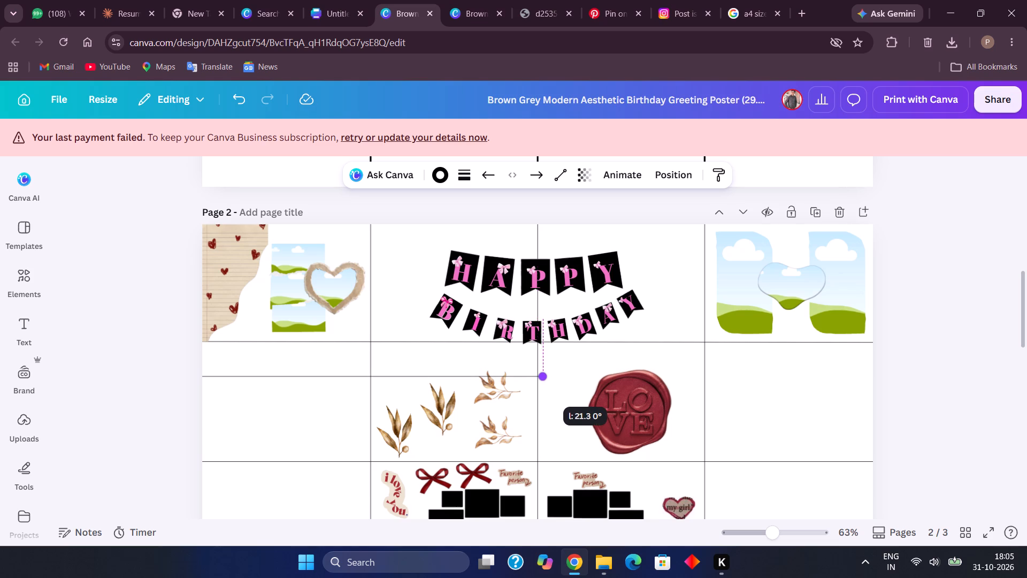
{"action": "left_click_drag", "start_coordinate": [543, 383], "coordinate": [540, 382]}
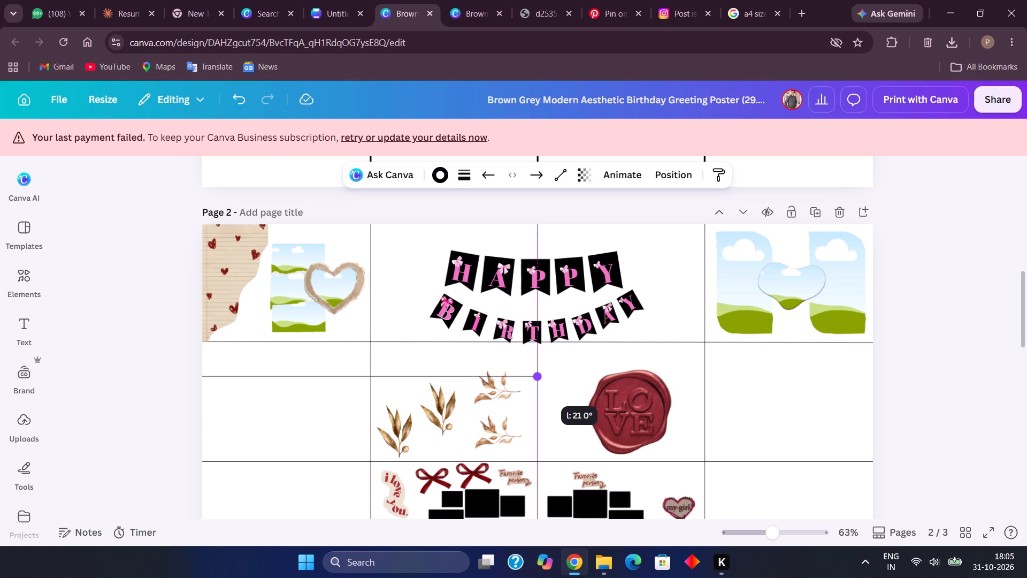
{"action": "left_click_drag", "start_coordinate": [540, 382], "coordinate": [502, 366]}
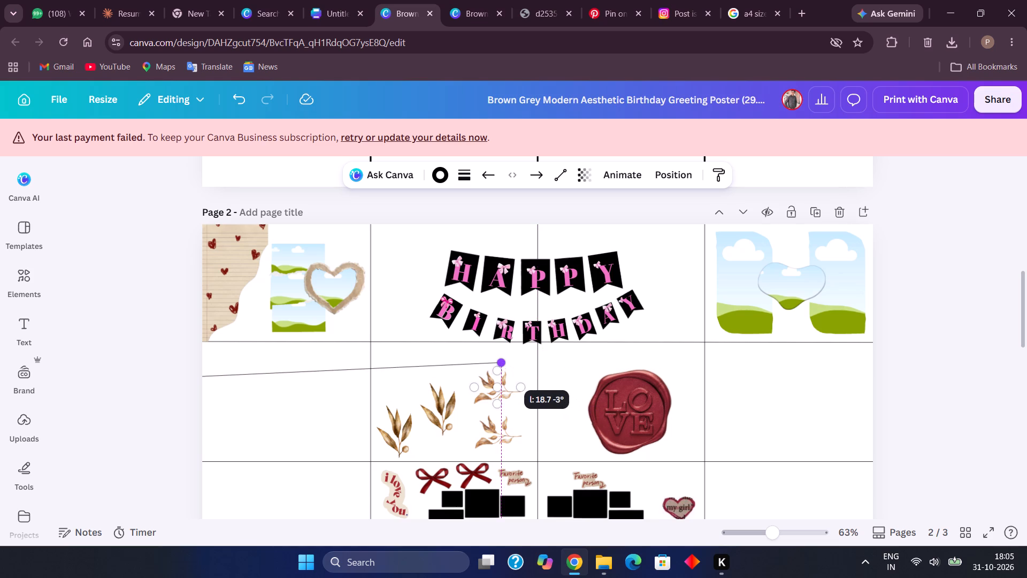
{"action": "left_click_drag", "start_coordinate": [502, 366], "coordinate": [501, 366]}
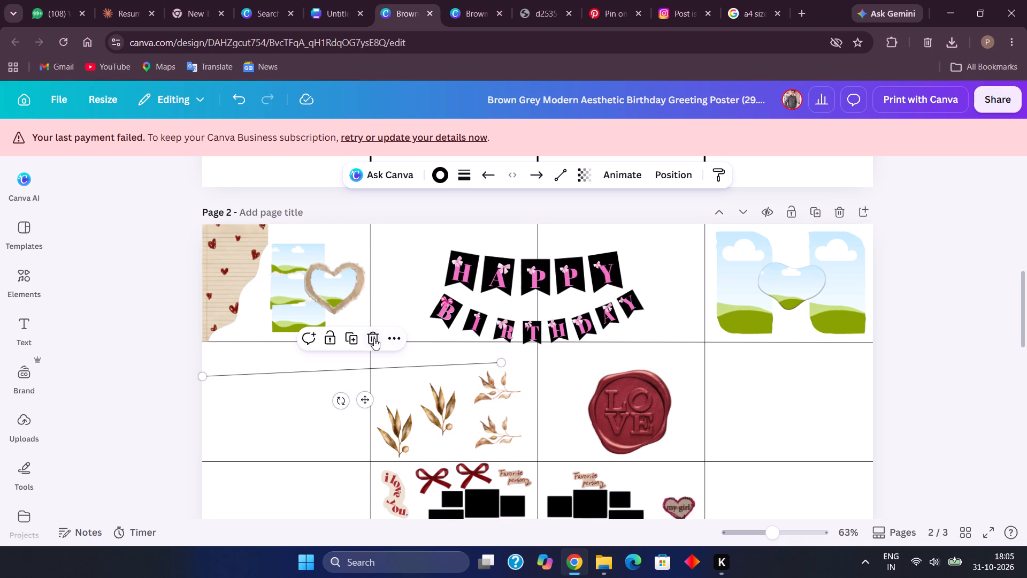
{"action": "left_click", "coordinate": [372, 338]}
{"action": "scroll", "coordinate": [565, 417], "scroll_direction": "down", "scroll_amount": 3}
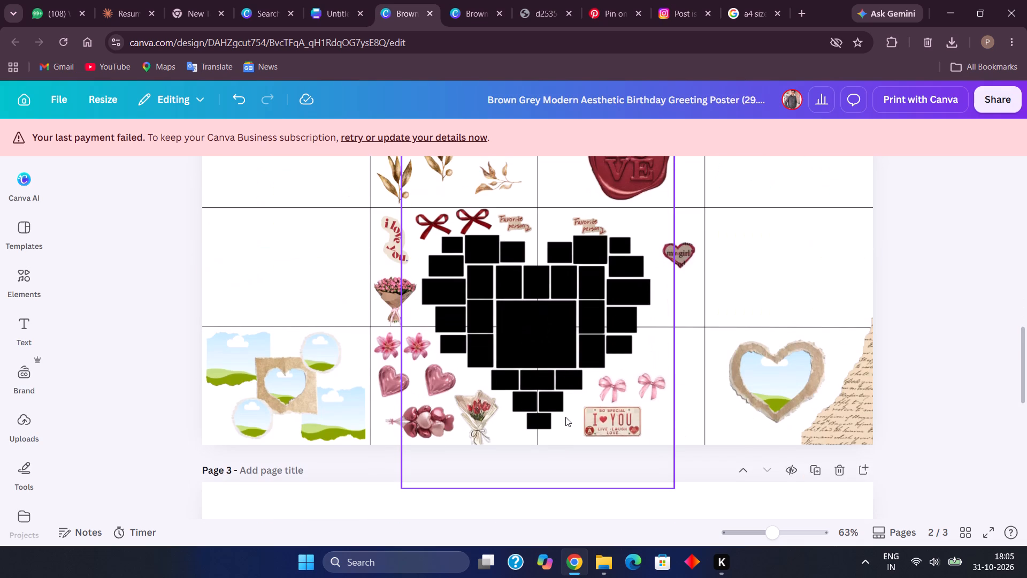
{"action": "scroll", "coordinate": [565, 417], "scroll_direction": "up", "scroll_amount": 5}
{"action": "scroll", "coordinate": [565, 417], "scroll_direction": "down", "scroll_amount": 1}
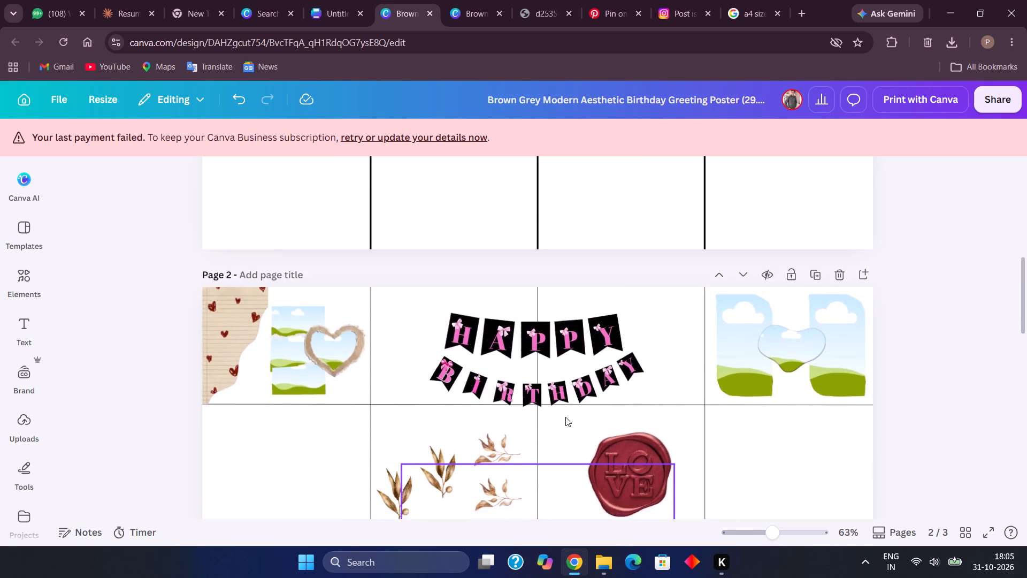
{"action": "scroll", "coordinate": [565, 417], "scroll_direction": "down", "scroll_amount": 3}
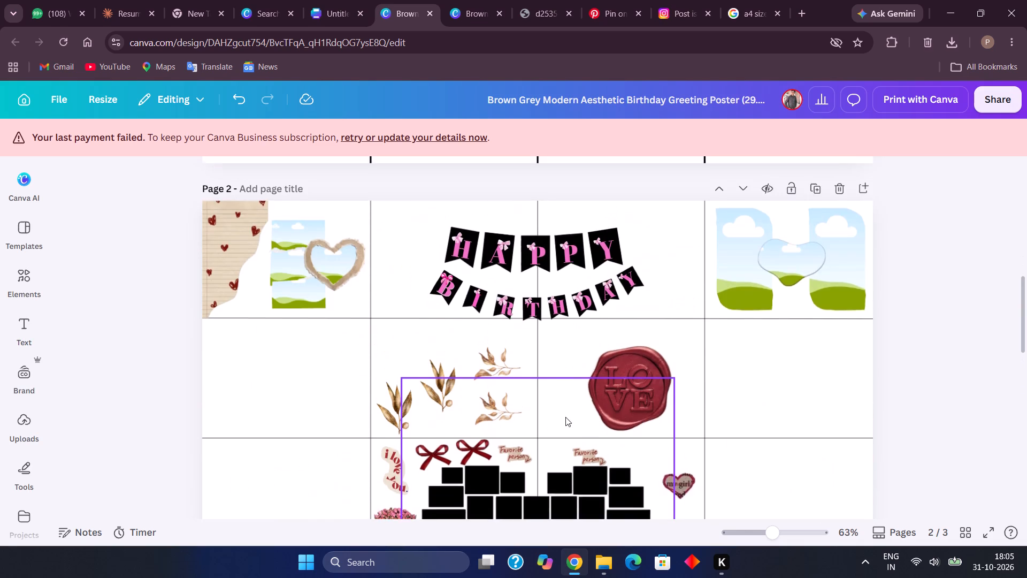
Duplicate the black heart-shaped photo collage in the middle of page 2.
{"action": "scroll", "coordinate": [565, 417], "scroll_direction": "down", "scroll_amount": 2}
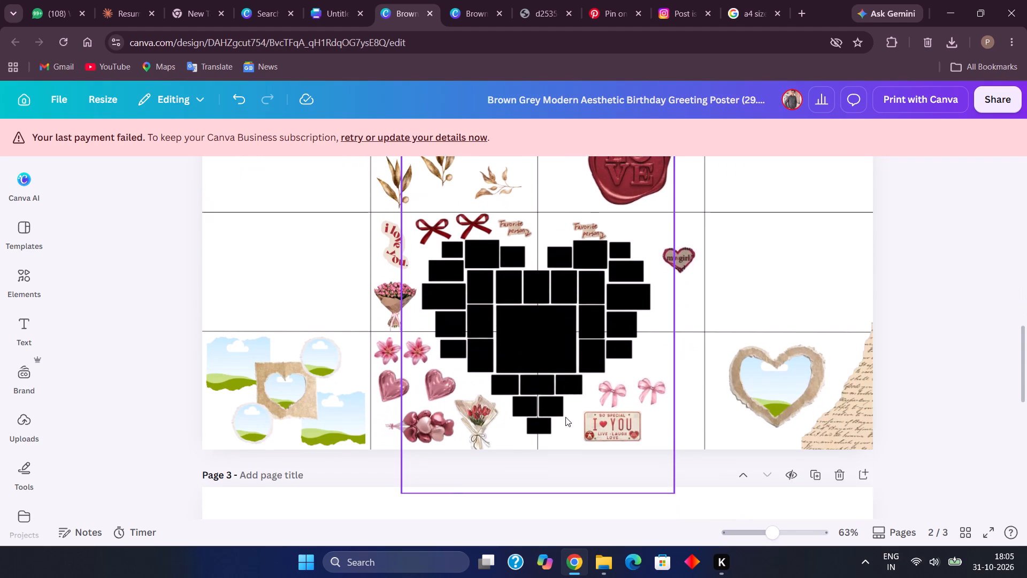
{"action": "scroll", "coordinate": [565, 417], "scroll_direction": "up", "scroll_amount": 2}
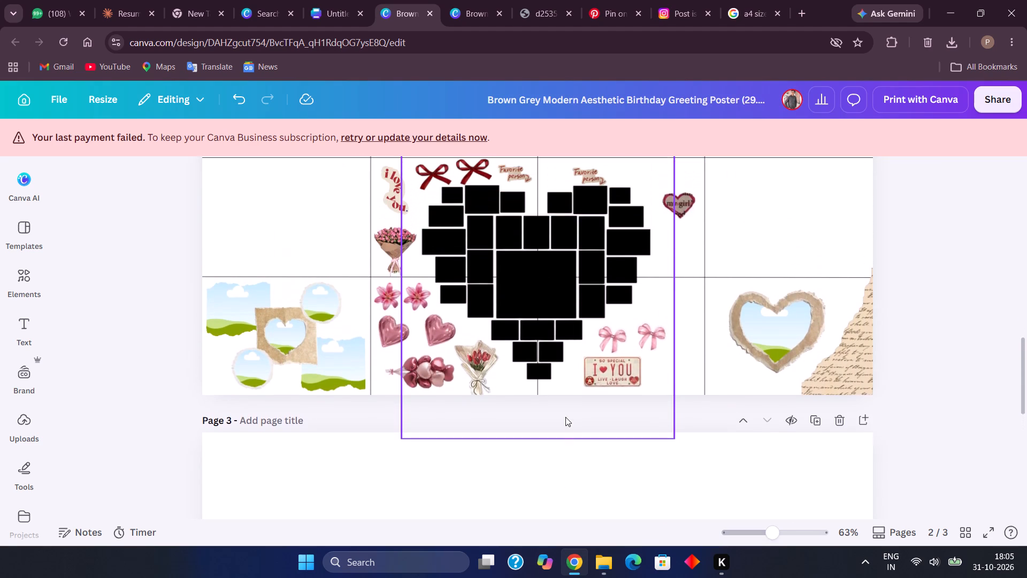
{"action": "scroll", "coordinate": [565, 417], "scroll_direction": "up", "scroll_amount": 1}
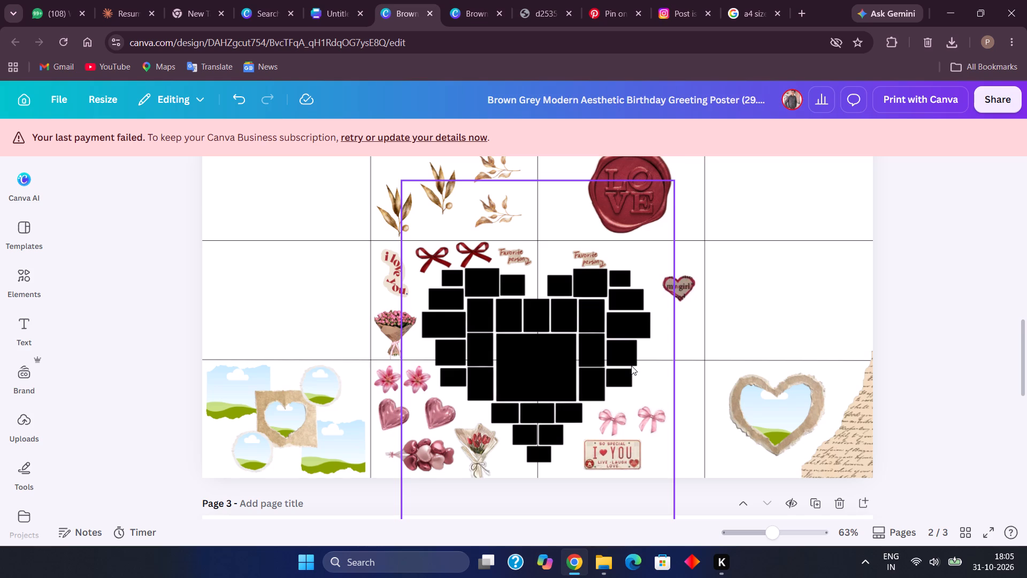
{"action": "left_click", "coordinate": [616, 348]}
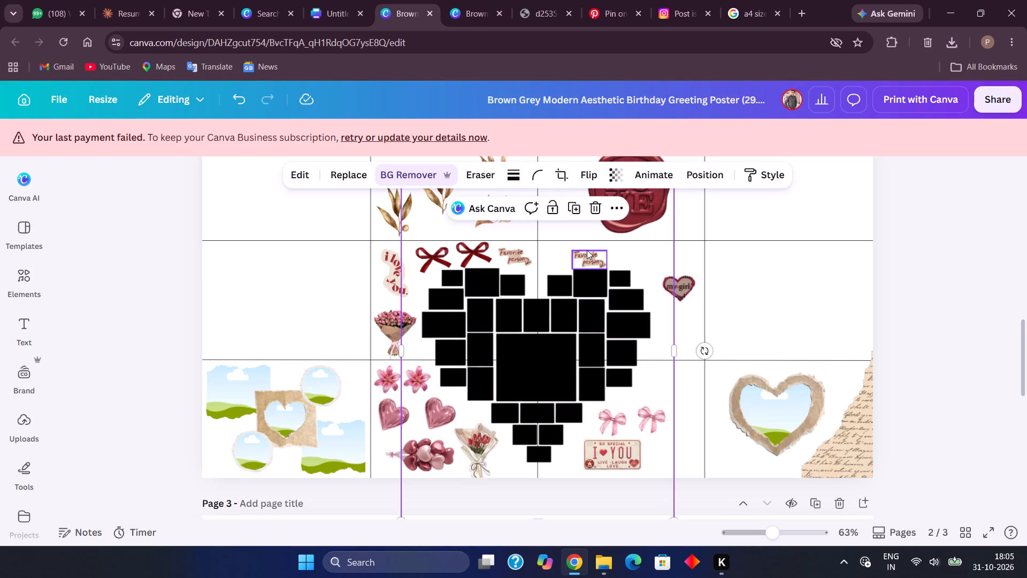
{"action": "left_click", "coordinate": [578, 215]}
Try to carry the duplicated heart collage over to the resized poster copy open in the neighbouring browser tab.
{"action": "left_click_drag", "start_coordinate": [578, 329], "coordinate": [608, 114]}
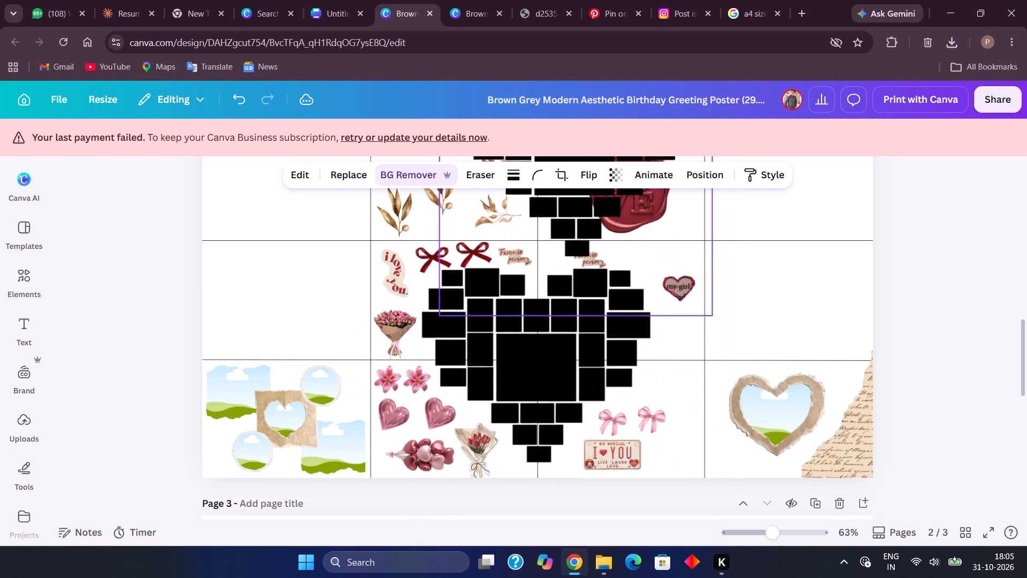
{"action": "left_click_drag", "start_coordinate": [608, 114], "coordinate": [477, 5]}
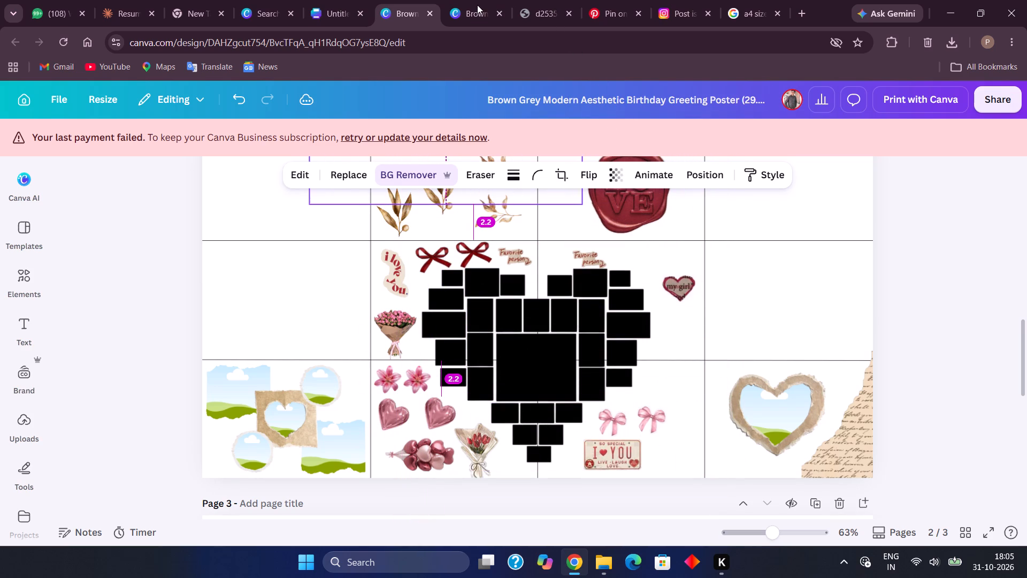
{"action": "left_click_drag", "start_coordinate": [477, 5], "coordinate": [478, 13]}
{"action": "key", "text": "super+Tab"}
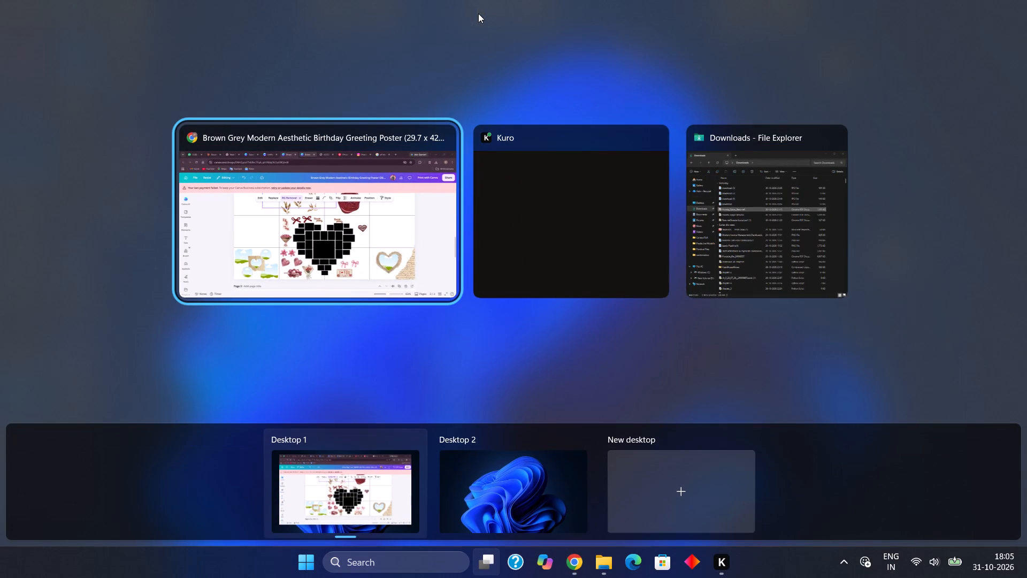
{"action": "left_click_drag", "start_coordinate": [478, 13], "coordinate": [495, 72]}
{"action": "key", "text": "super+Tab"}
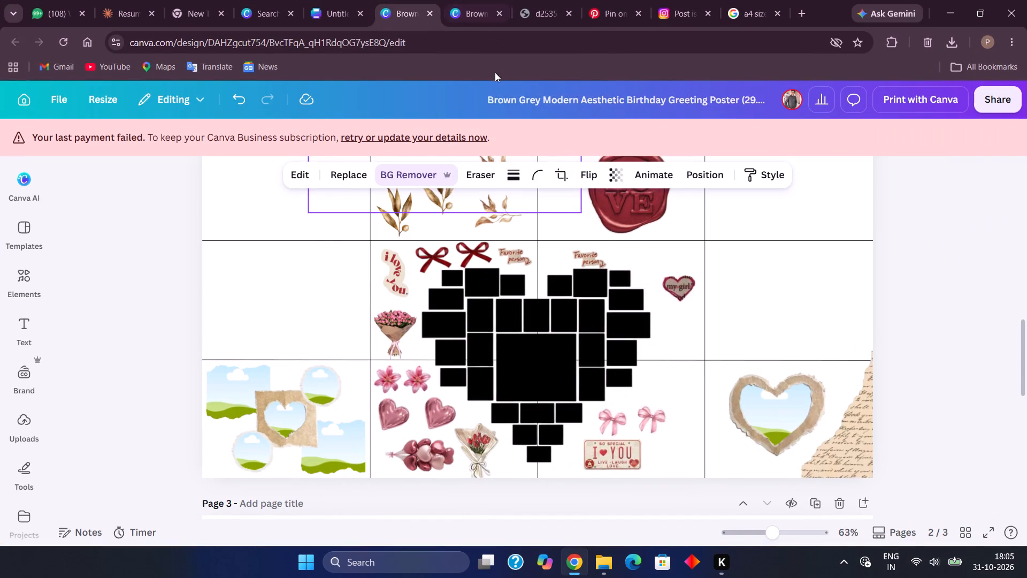
Place the duplicated heart collage at page 2's right edge, above the torn-paper heart frame.
{"action": "left_click_drag", "start_coordinate": [495, 72], "coordinate": [552, 156]}
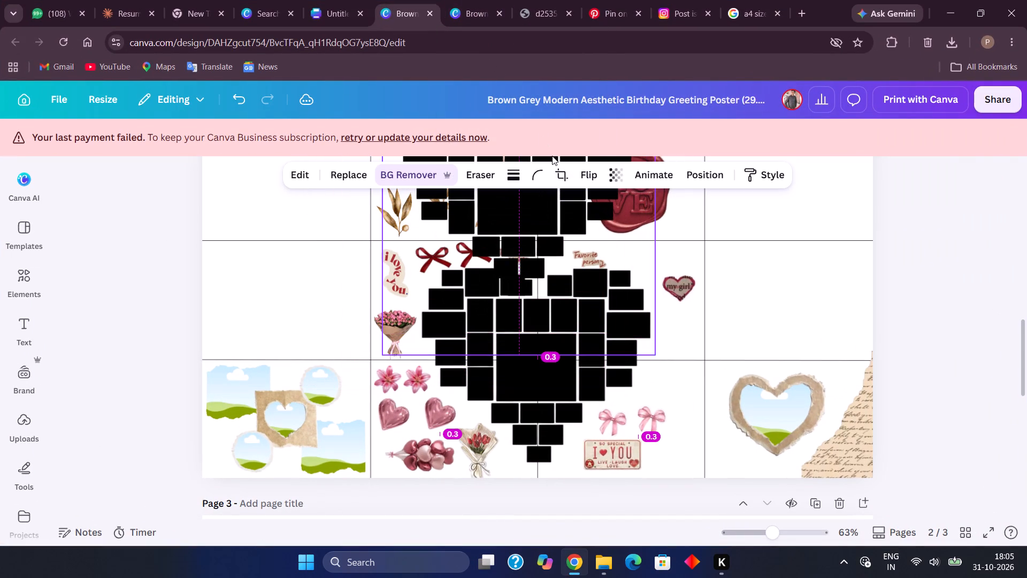
{"action": "left_click_drag", "start_coordinate": [552, 156], "coordinate": [773, 258]}
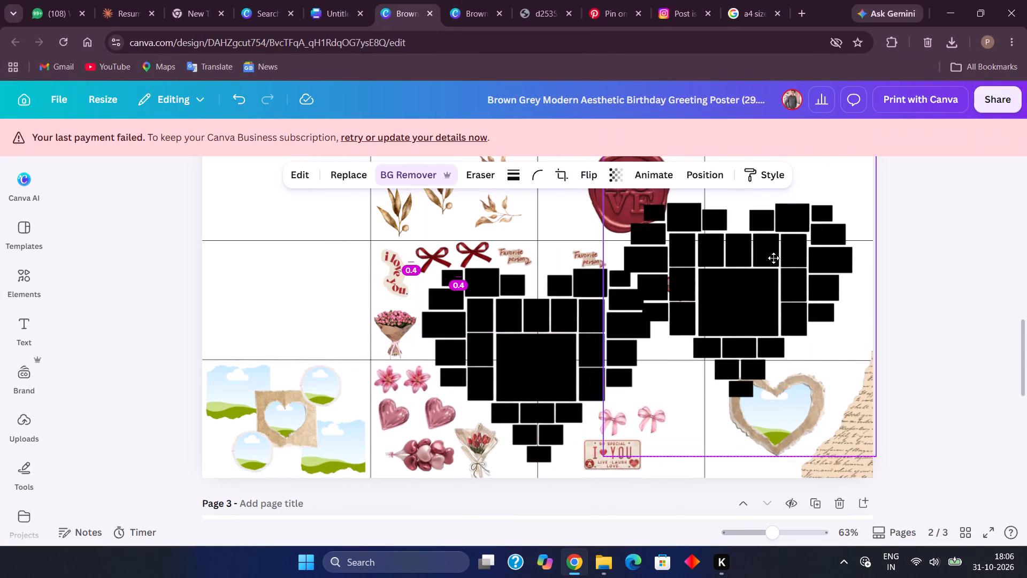
{"action": "left_click_drag", "start_coordinate": [773, 258], "coordinate": [770, 271]}
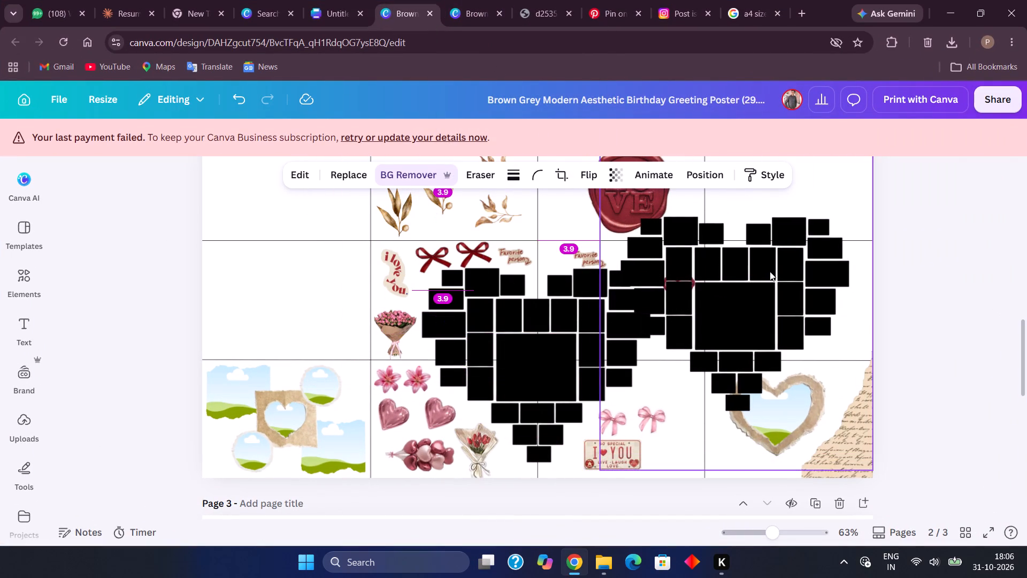
Open the additional options for the duplicated heart collage.
{"action": "left_click", "coordinate": [818, 503]}
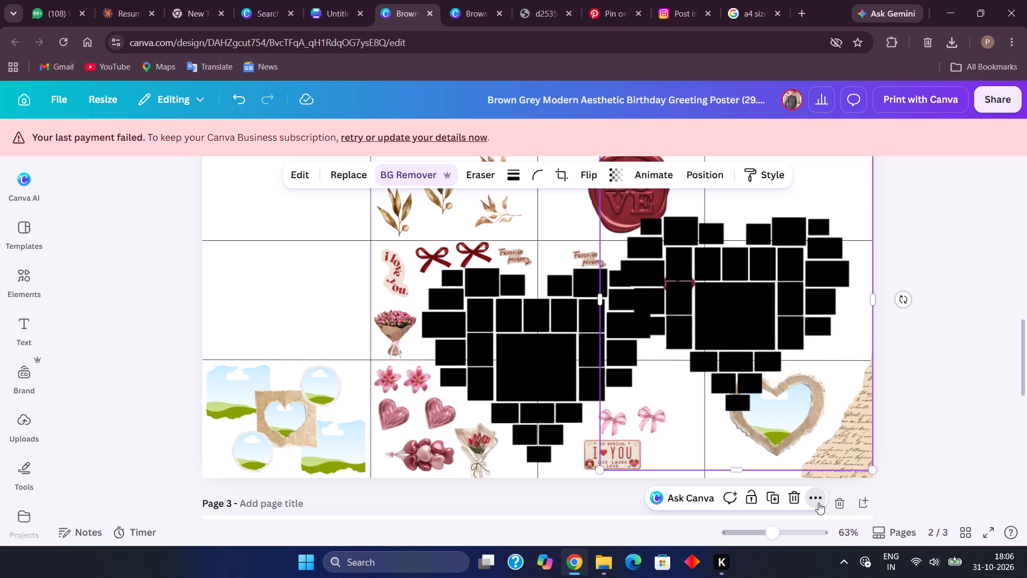
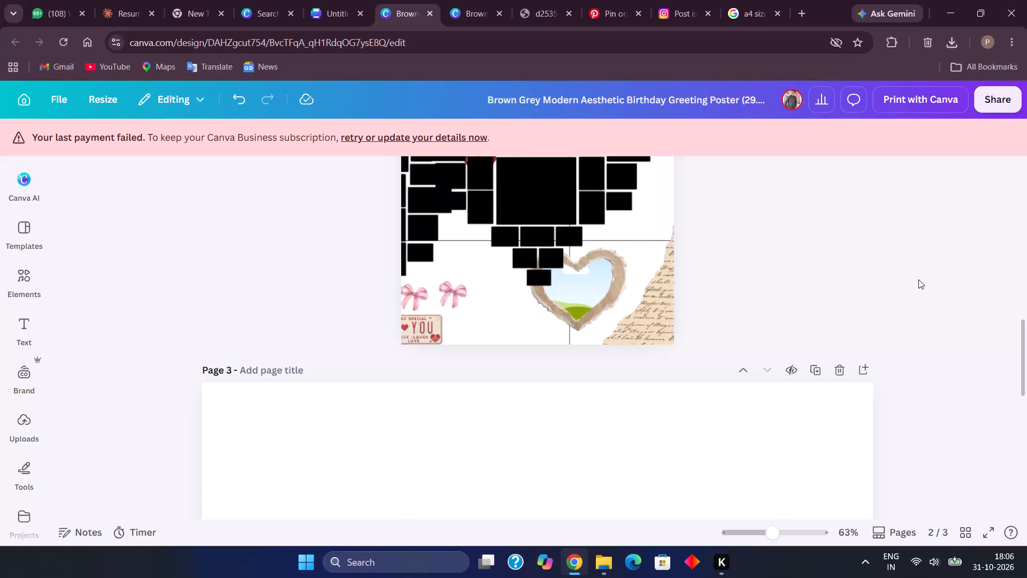
Undo the last change, then delete the duplicated heart collage from page 2.
{"action": "key", "text": "ctrl+z"}
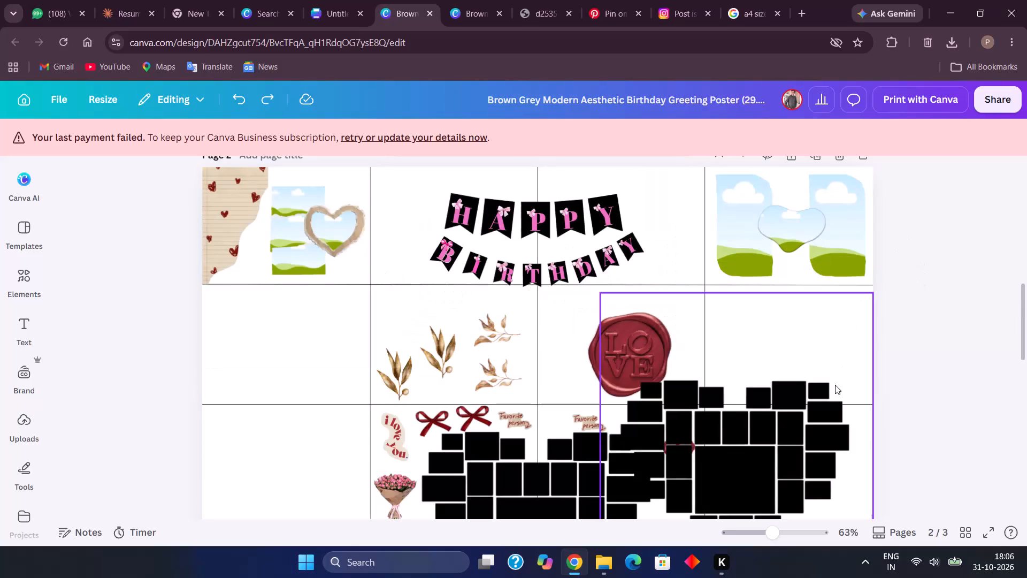
{"action": "left_click", "coordinate": [821, 431]}
{"action": "left_click", "coordinate": [821, 431]}
{"action": "left_click_drag", "start_coordinate": [821, 431], "coordinate": [833, 394]}
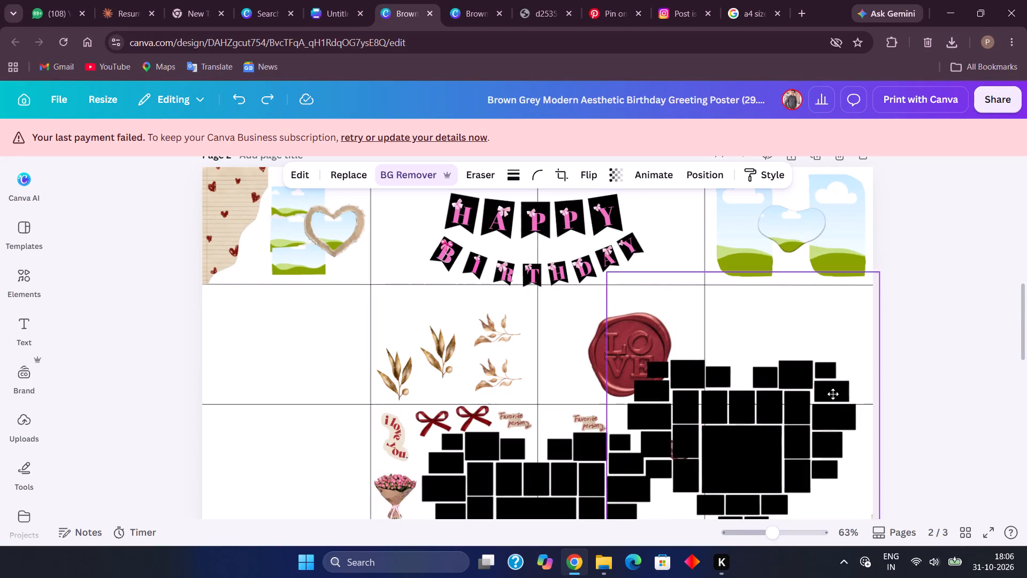
{"action": "left_click_drag", "start_coordinate": [833, 394], "coordinate": [835, 373]}
{"action": "left_click_drag", "start_coordinate": [831, 347], "coordinate": [830, 315]}
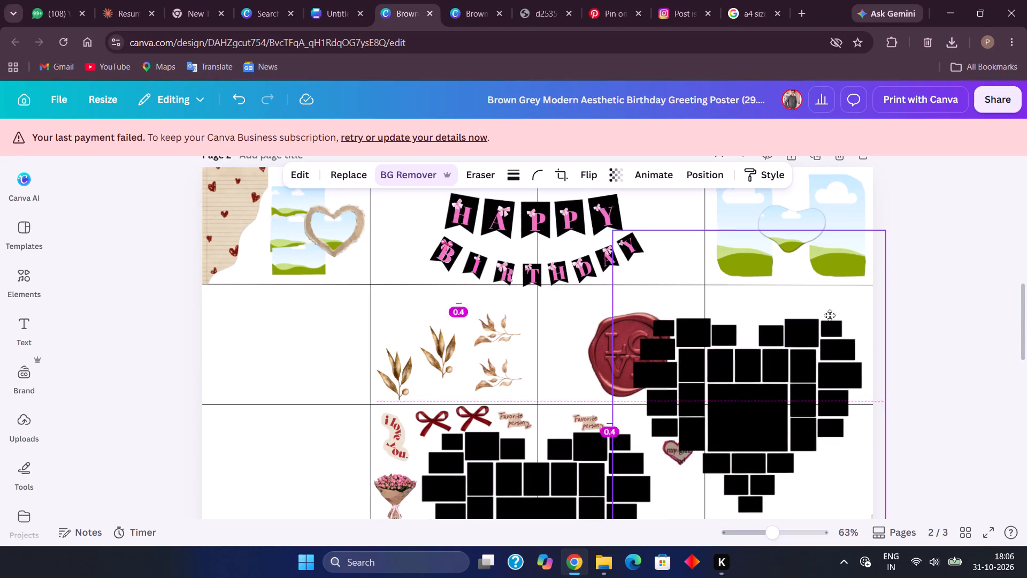
{"action": "left_click_drag", "start_coordinate": [830, 315], "coordinate": [829, 297]}
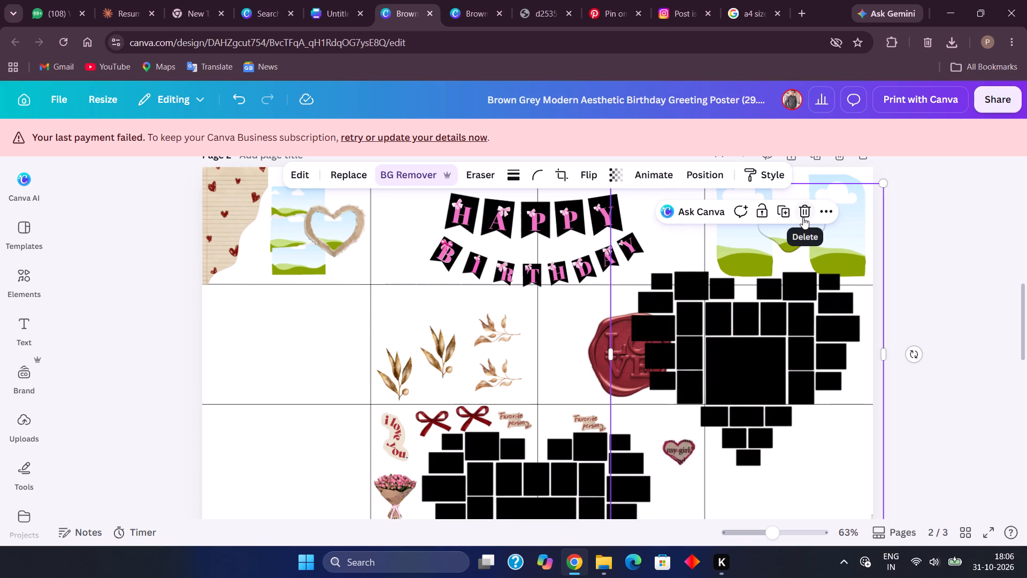
{"action": "left_click", "coordinate": [803, 217]}
Copy page 2's original heart collage and paste it into the blank A4 poster in the neighbouring browser tab.
{"action": "left_click", "coordinate": [621, 468]}
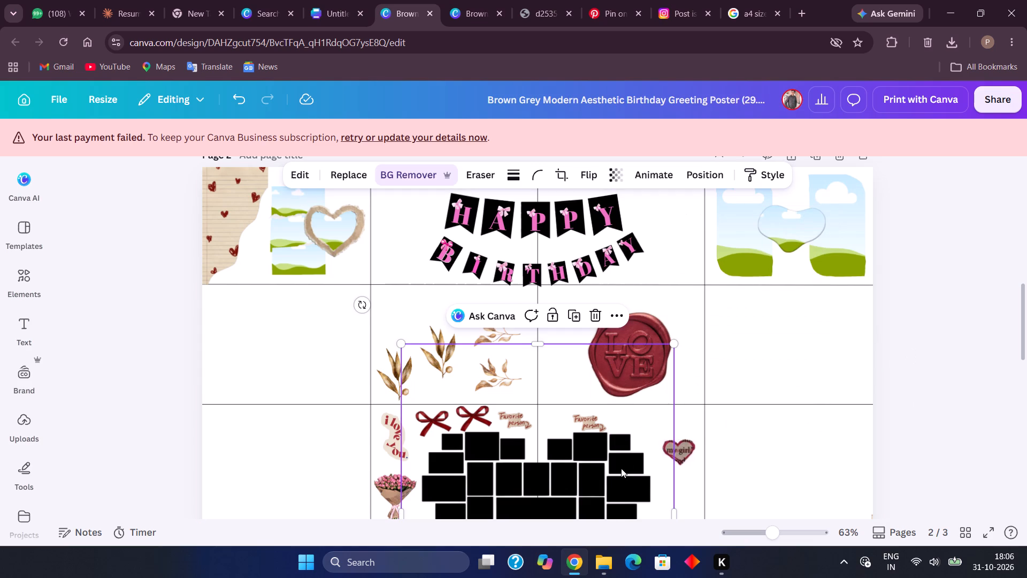
{"action": "key", "text": "ctrl+c"}
{"action": "scroll", "coordinate": [667, 360], "scroll_direction": "down", "scroll_amount": 3}
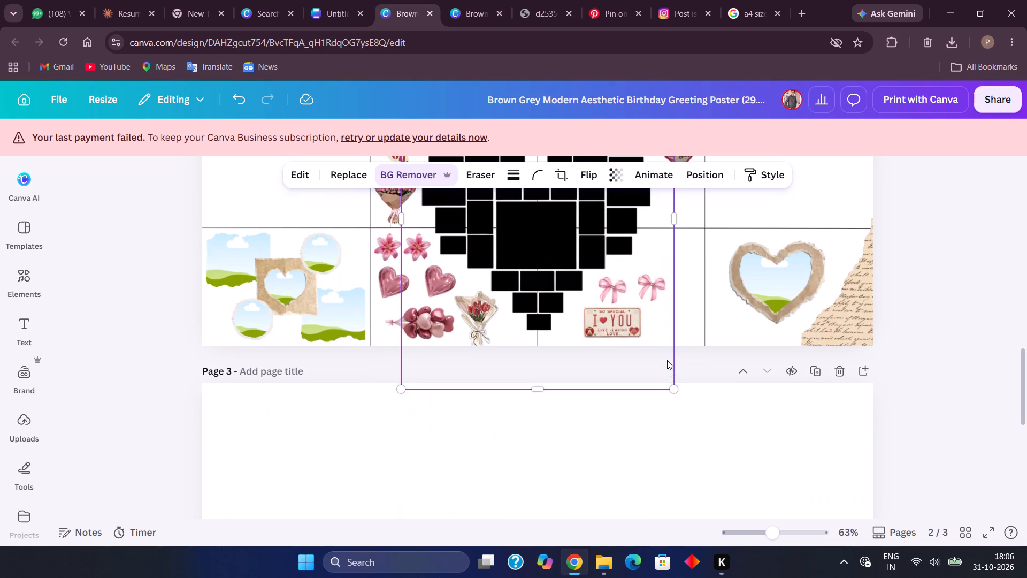
{"action": "left_click", "coordinate": [923, 337]}
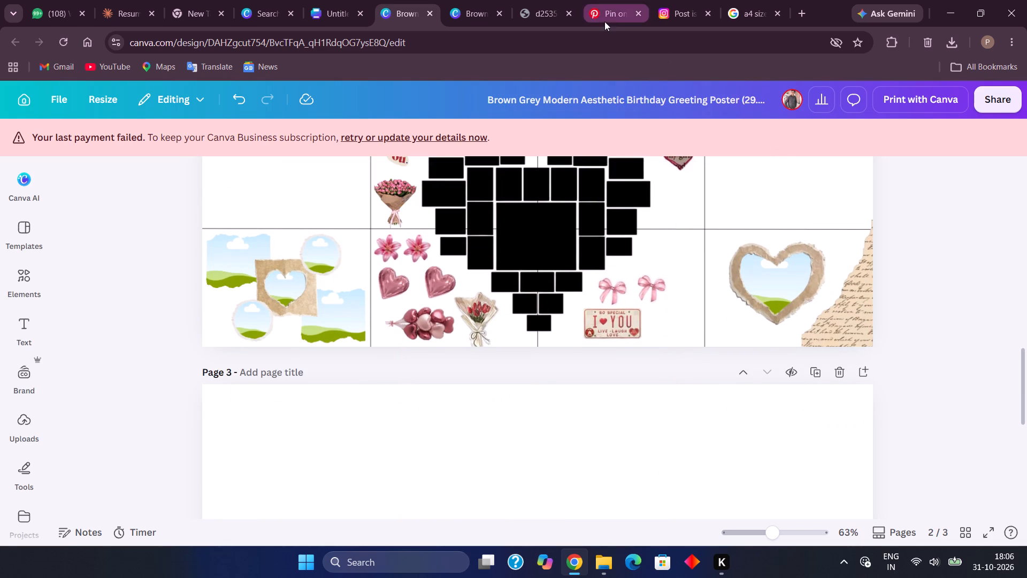
{"action": "left_click", "coordinate": [476, 0]}
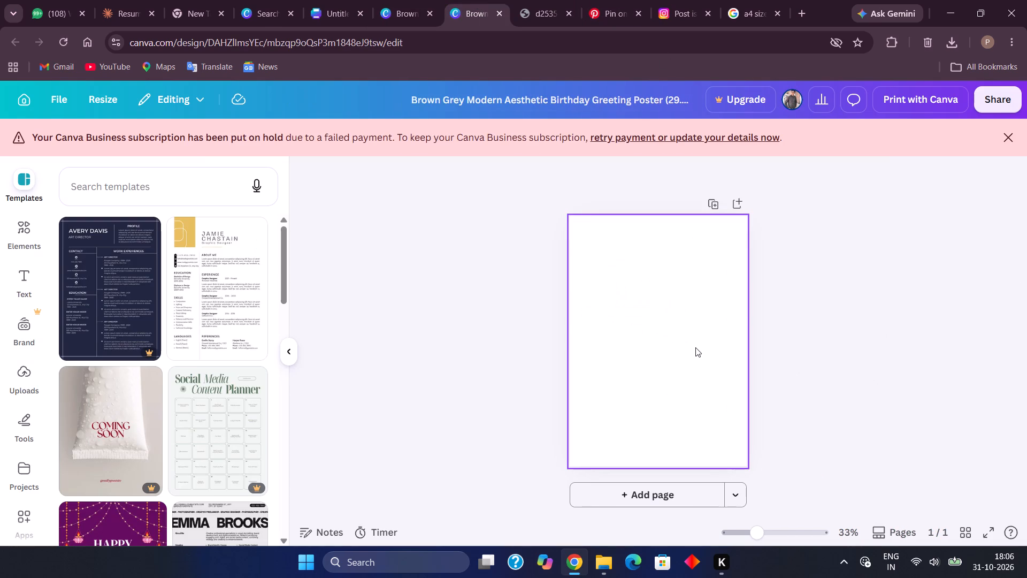
{"action": "key", "text": "ctrl+v"}
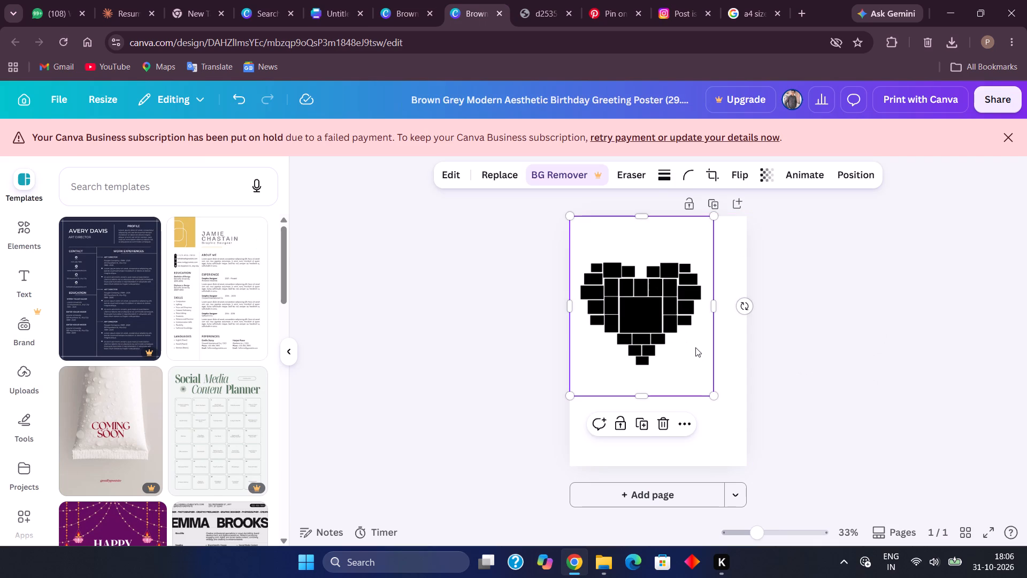
Move the pasted heart collage to the bottom of the page, centred horizontally, with its tip just above the lower edge.
{"action": "left_click_drag", "start_coordinate": [695, 347], "coordinate": [719, 424]}
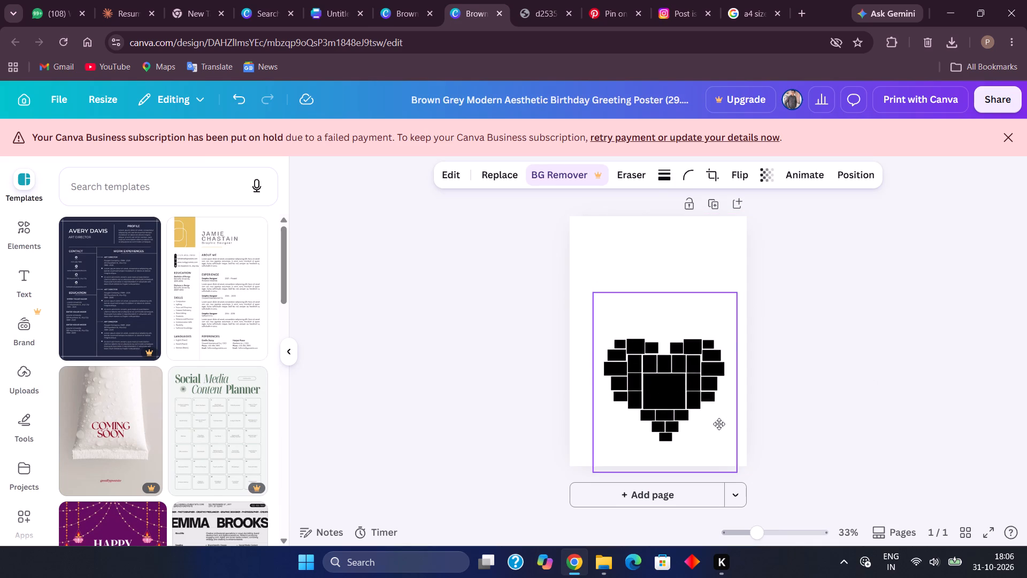
{"action": "left_click_drag", "start_coordinate": [719, 424], "coordinate": [716, 444]}
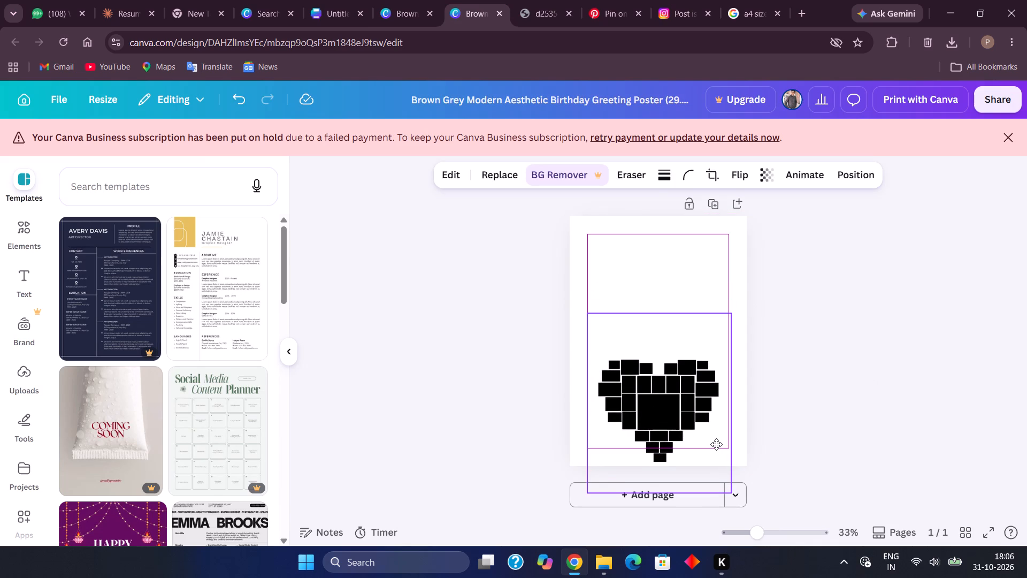
{"action": "left_click_drag", "start_coordinate": [716, 444], "coordinate": [716, 444]}
{"action": "left_click_drag", "start_coordinate": [716, 444], "coordinate": [714, 444]}
{"action": "left_click_drag", "start_coordinate": [714, 444], "coordinate": [712, 444]}
{"action": "left_click", "coordinate": [805, 436]}
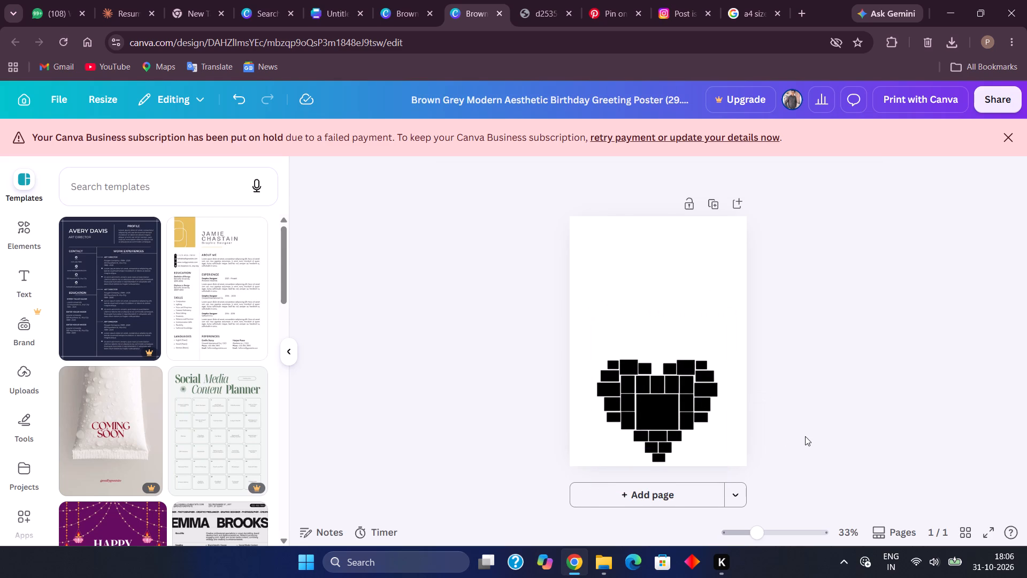
Crop the blank margins off both sides of the heart collage image, close to its outermost black blocks.
{"action": "scroll", "coordinate": [800, 432], "scroll_direction": "left", "scroll_amount": 1}
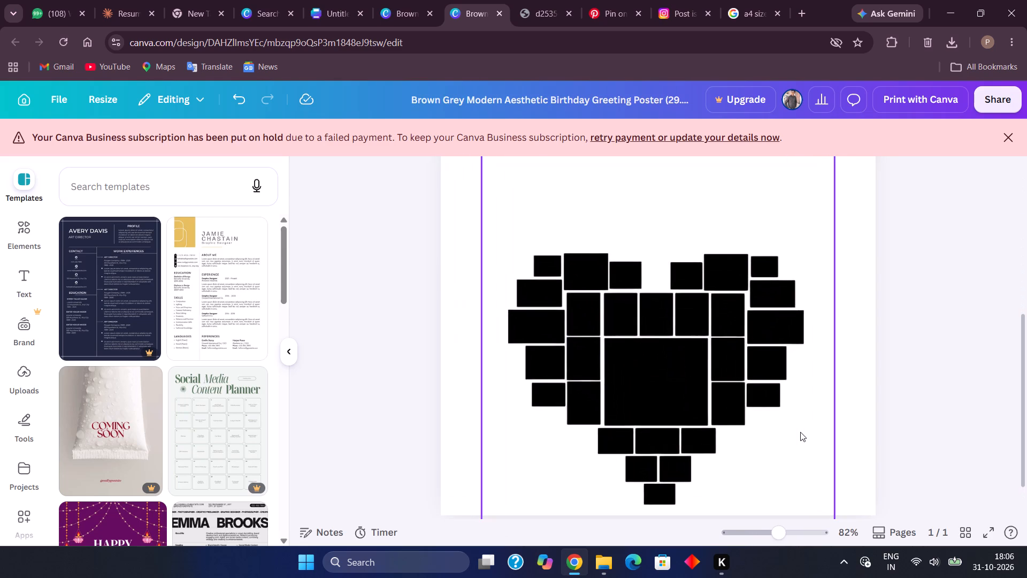
{"action": "scroll", "coordinate": [800, 432], "scroll_direction": "left", "scroll_amount": 2}
{"action": "left_click", "coordinate": [800, 432]}
{"action": "left_click_drag", "start_coordinate": [838, 365], "coordinate": [819, 369]}
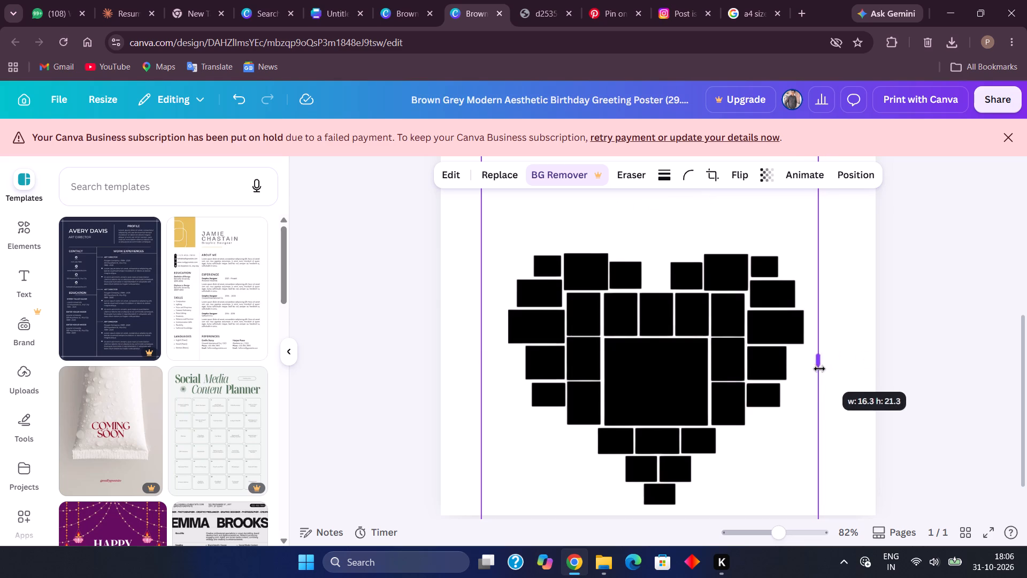
{"action": "left_click_drag", "start_coordinate": [819, 369], "coordinate": [785, 377]}
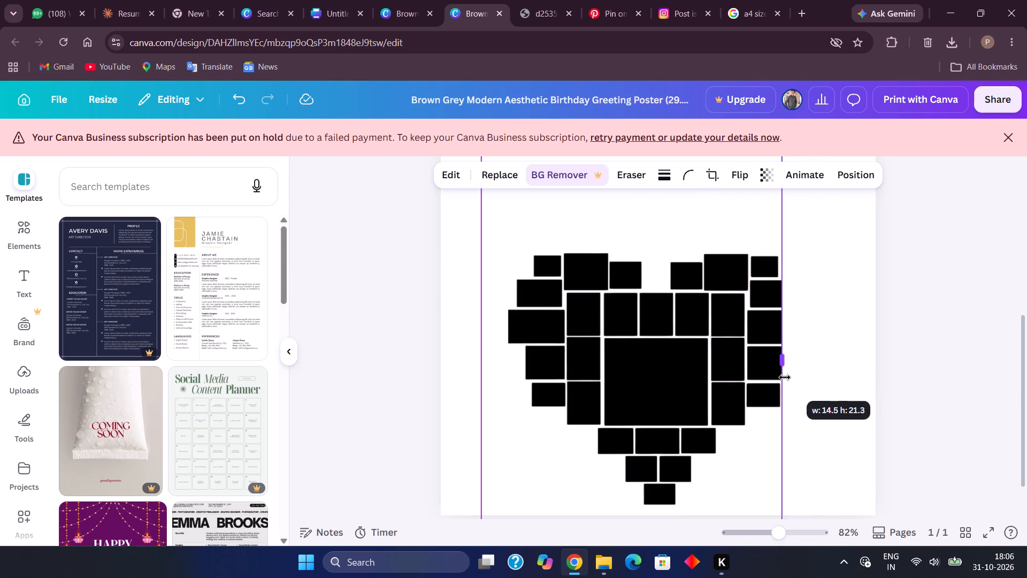
{"action": "left_click_drag", "start_coordinate": [785, 377], "coordinate": [815, 381]}
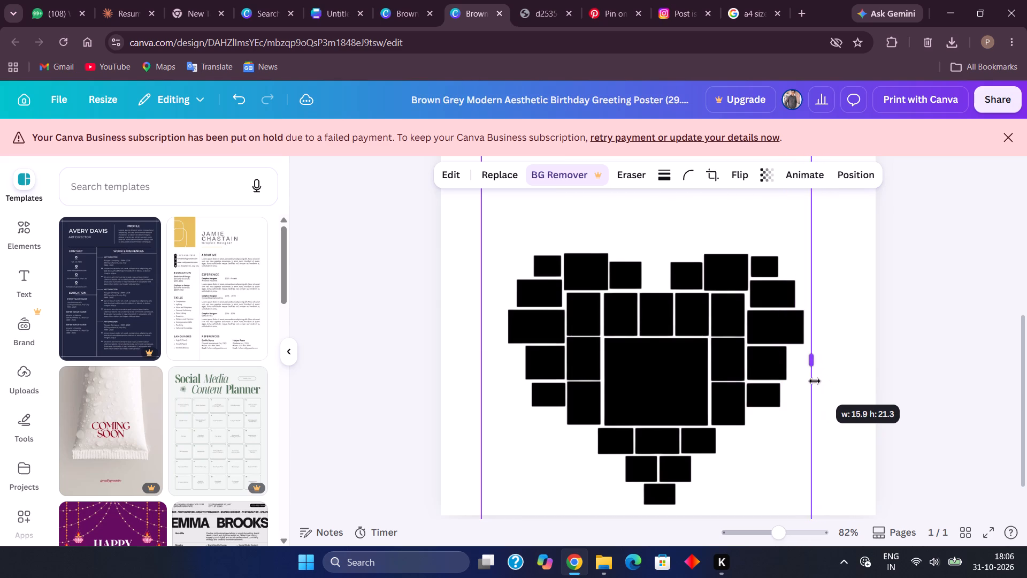
{"action": "left_click_drag", "start_coordinate": [815, 381], "coordinate": [810, 383]}
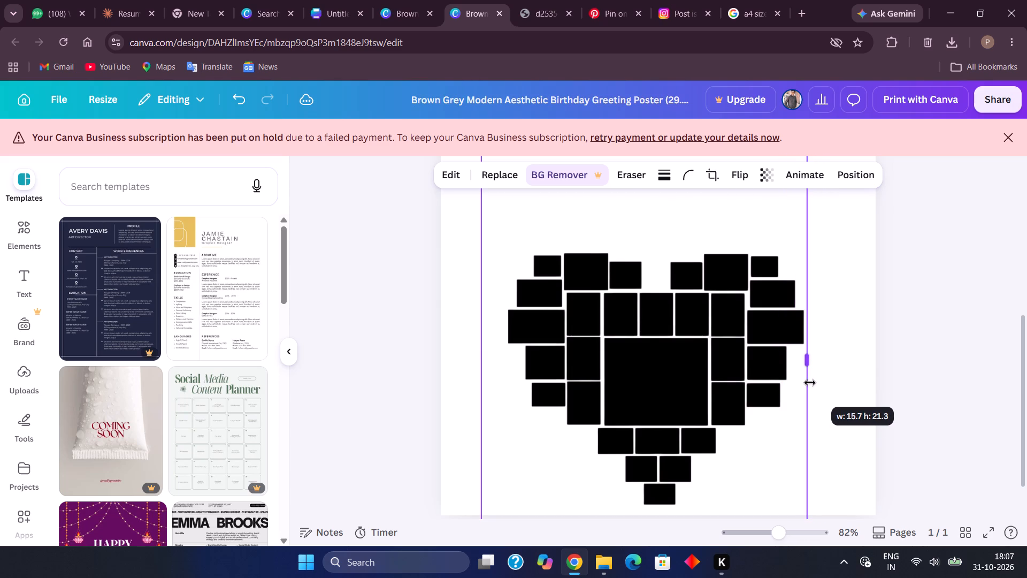
{"action": "left_click_drag", "start_coordinate": [810, 383], "coordinate": [808, 383]}
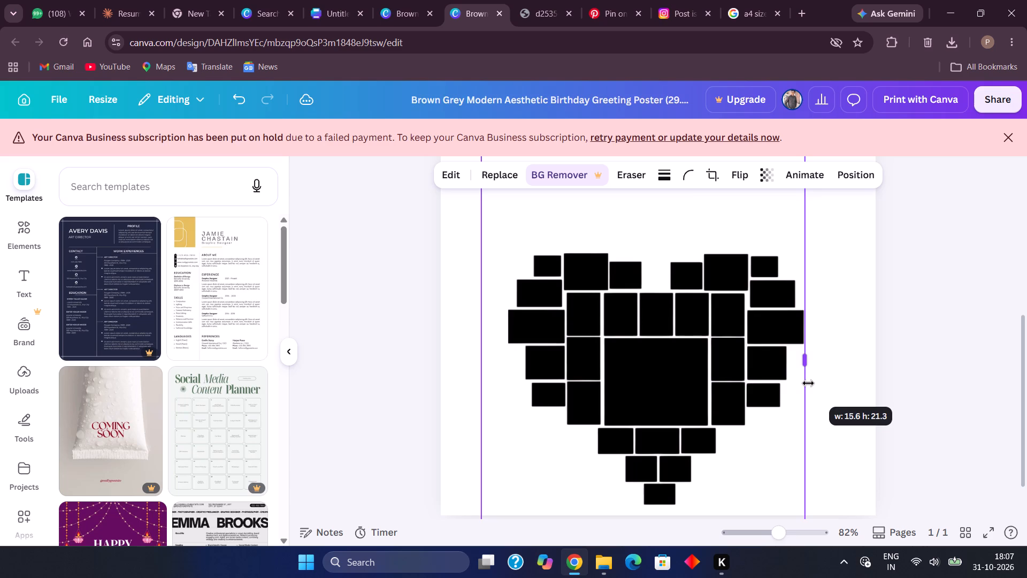
{"action": "left_click_drag", "start_coordinate": [808, 383], "coordinate": [809, 384]}
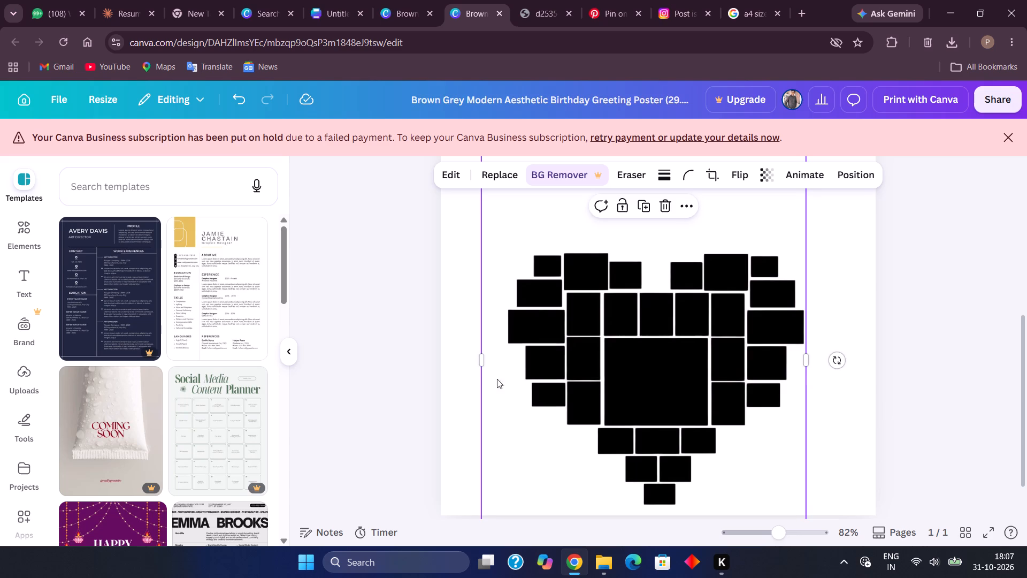
{"action": "left_click_drag", "start_coordinate": [479, 364], "coordinate": [497, 365]}
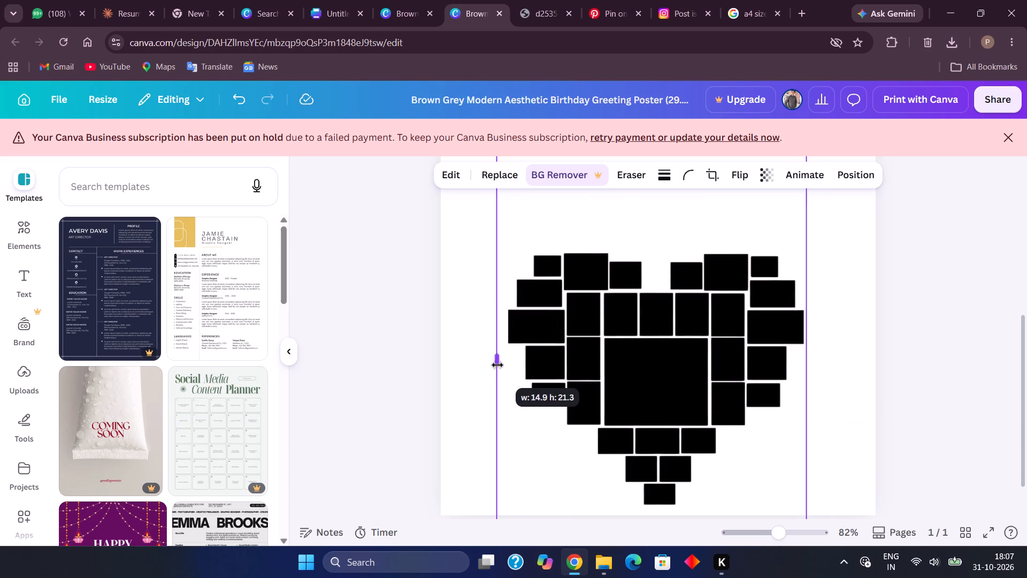
{"action": "left_click_drag", "start_coordinate": [497, 365], "coordinate": [504, 367]}
{"action": "left_click", "coordinate": [407, 409]}
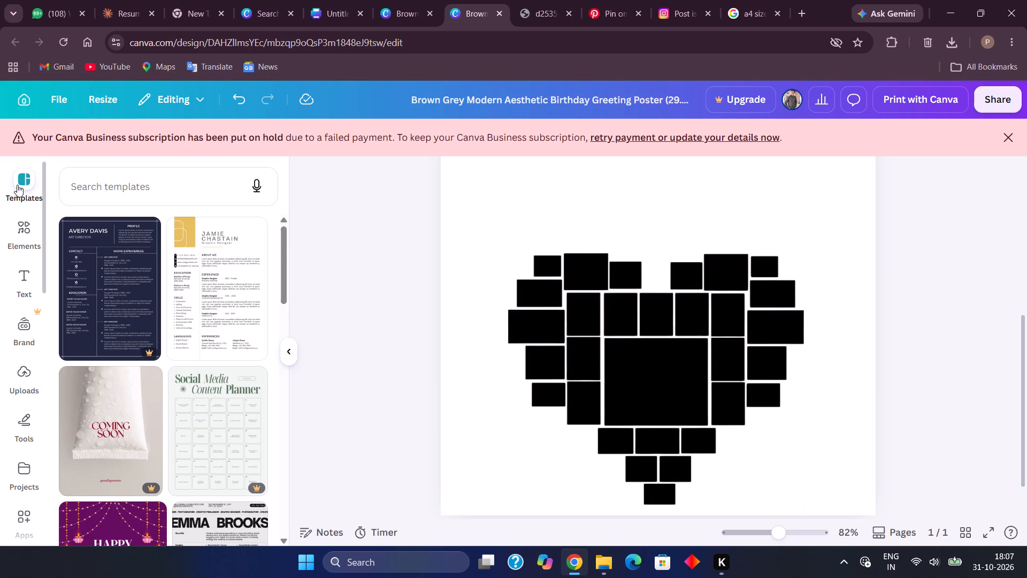
Add a plain solid line from the Shapes elements to the page.
{"action": "left_click", "coordinate": [28, 282]}
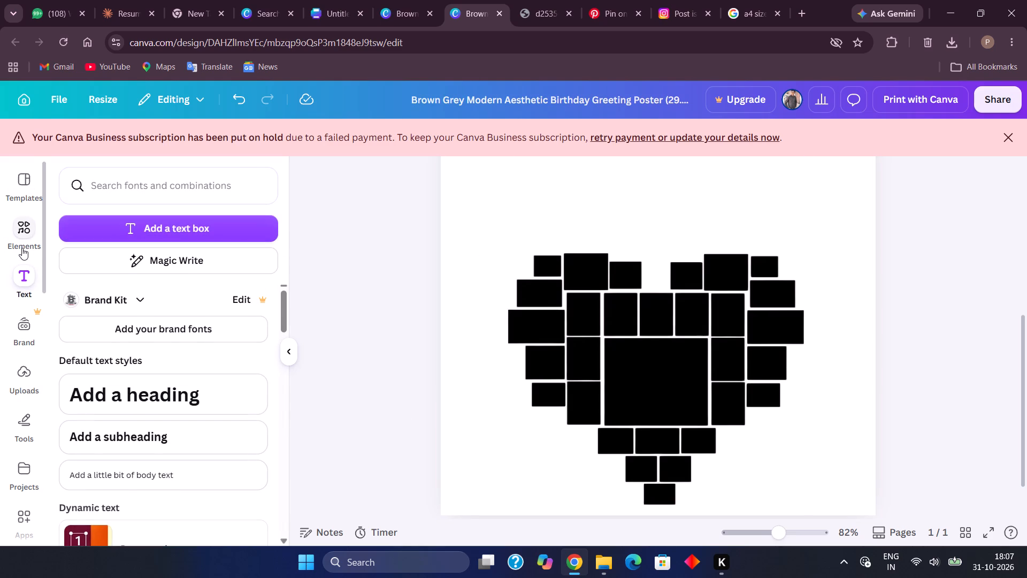
{"action": "left_click", "coordinate": [19, 241]}
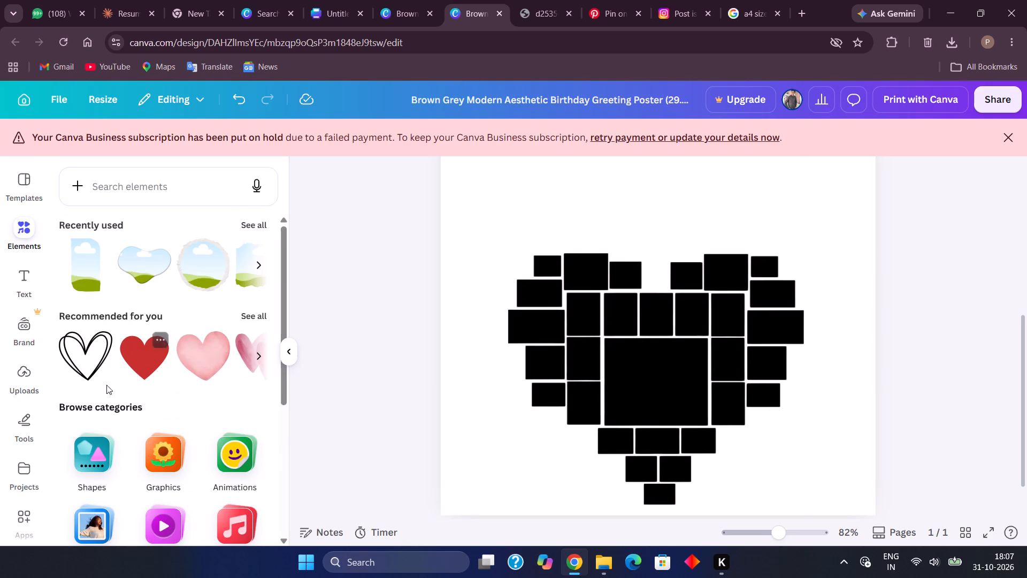
{"action": "left_click", "coordinate": [92, 454]}
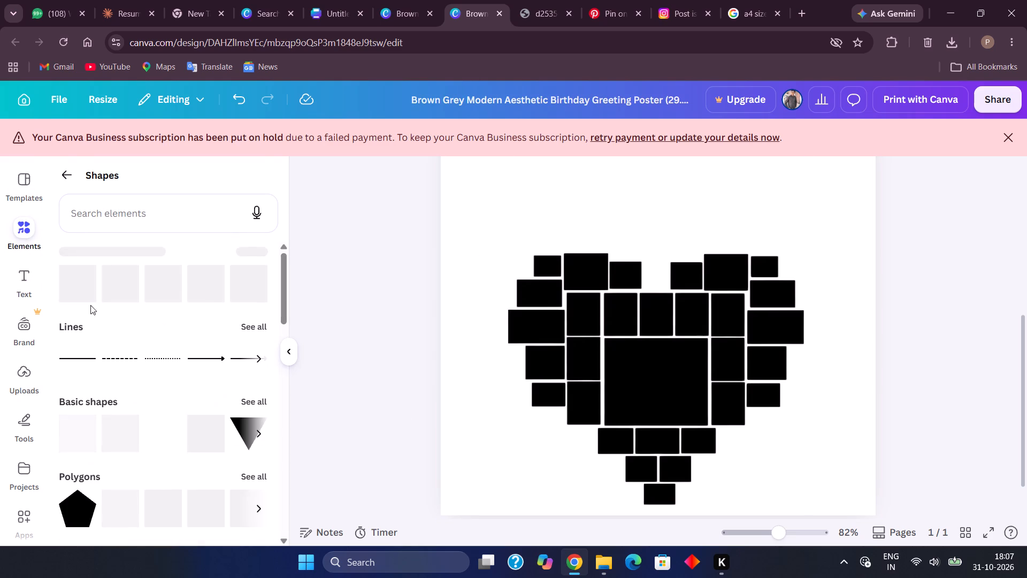
{"action": "left_click", "coordinate": [83, 356]}
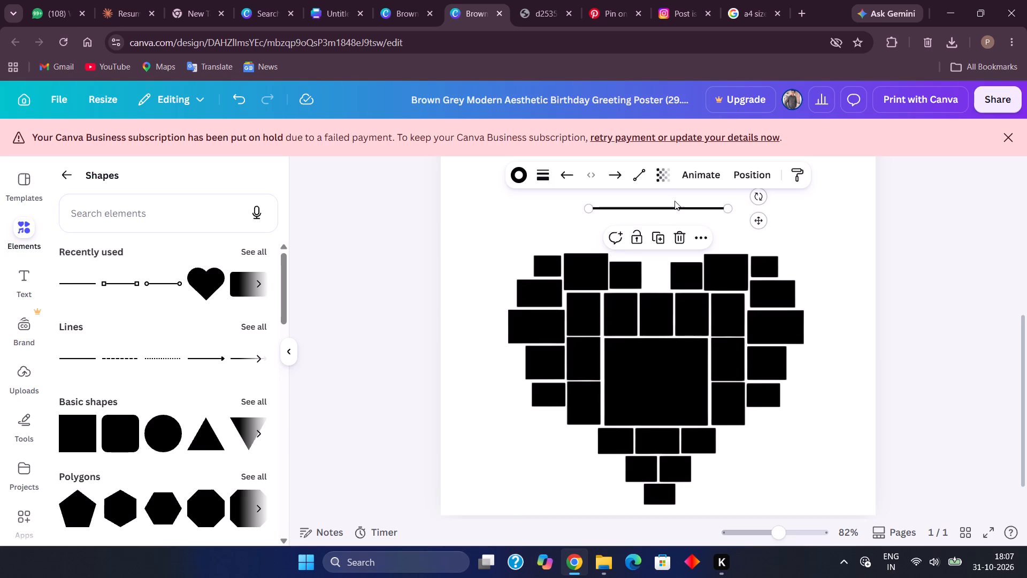
Reshape the line into a horizontal margin guide about 3.2 cm long, from the page's left edge to the heart collage's left edge.
{"action": "left_click_drag", "start_coordinate": [588, 209], "coordinate": [439, 342]}
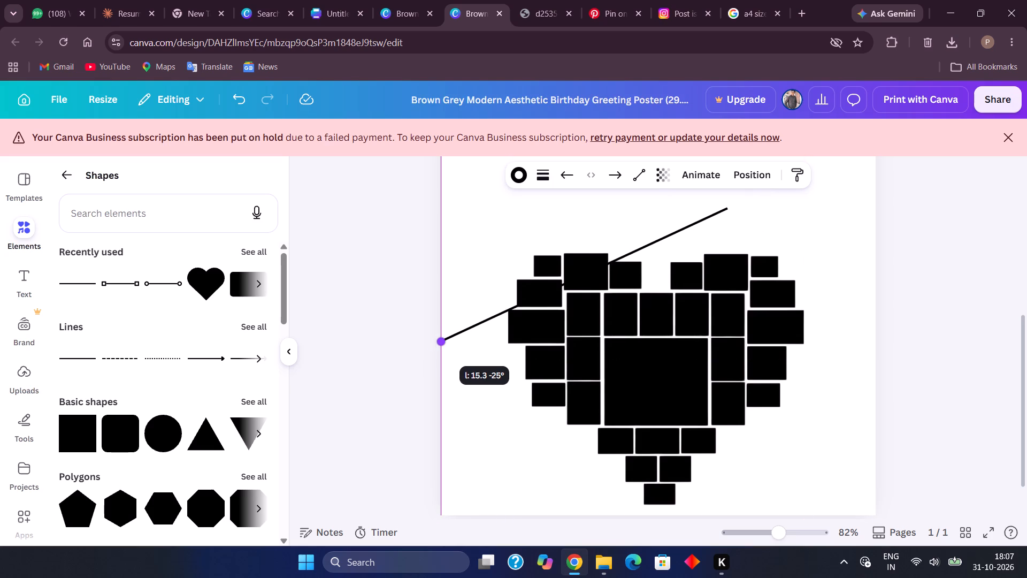
{"action": "left_click_drag", "start_coordinate": [439, 342], "coordinate": [444, 340]}
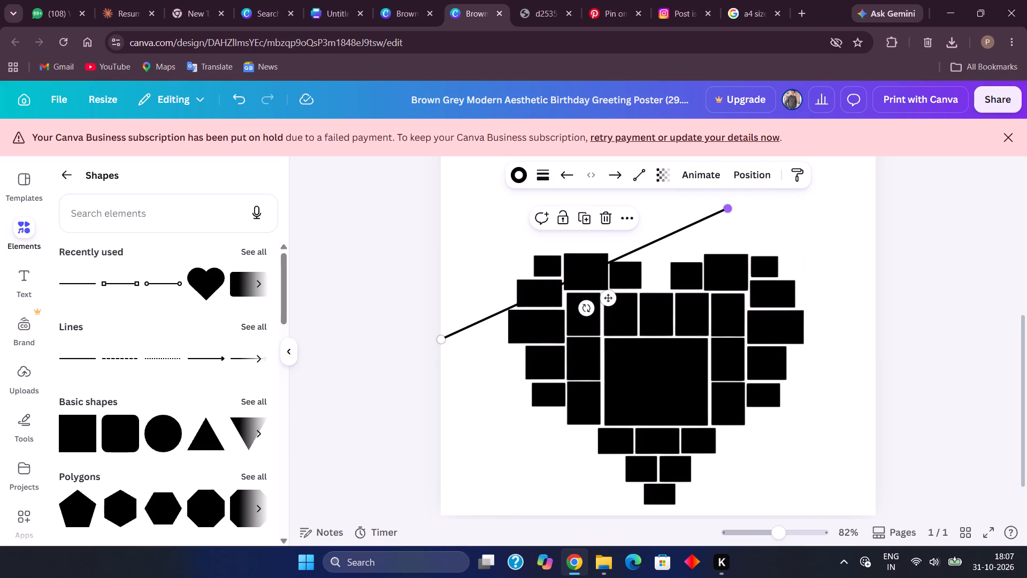
{"action": "left_click_drag", "start_coordinate": [730, 205], "coordinate": [507, 337]}
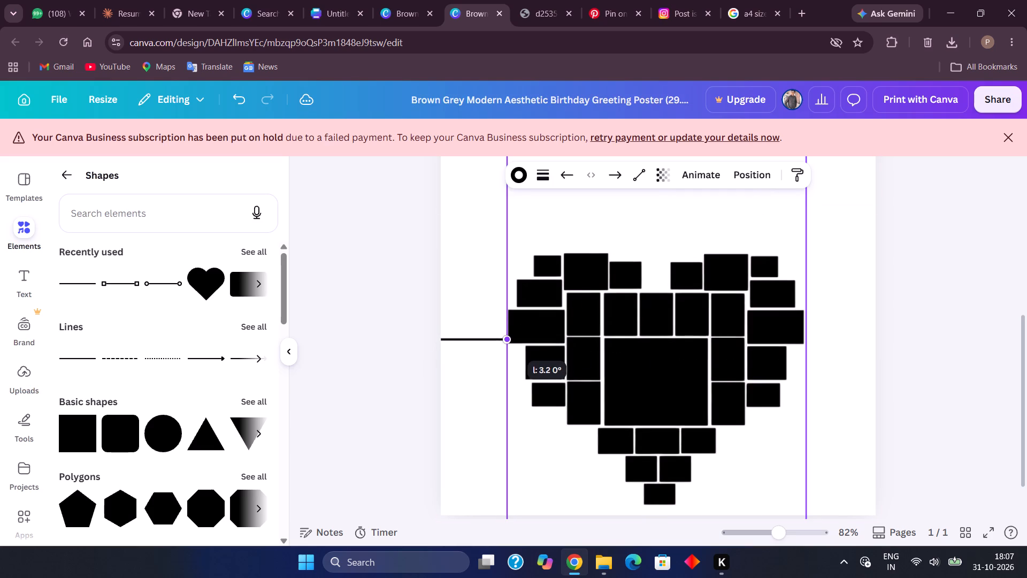
{"action": "left_click_drag", "start_coordinate": [507, 337], "coordinate": [509, 338]}
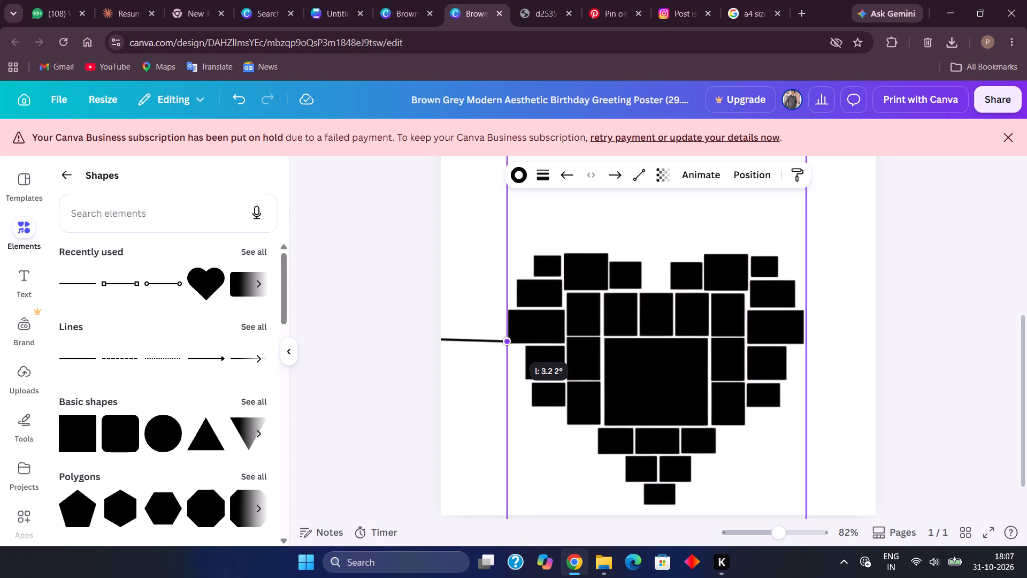
{"action": "left_click_drag", "start_coordinate": [509, 338], "coordinate": [509, 337]}
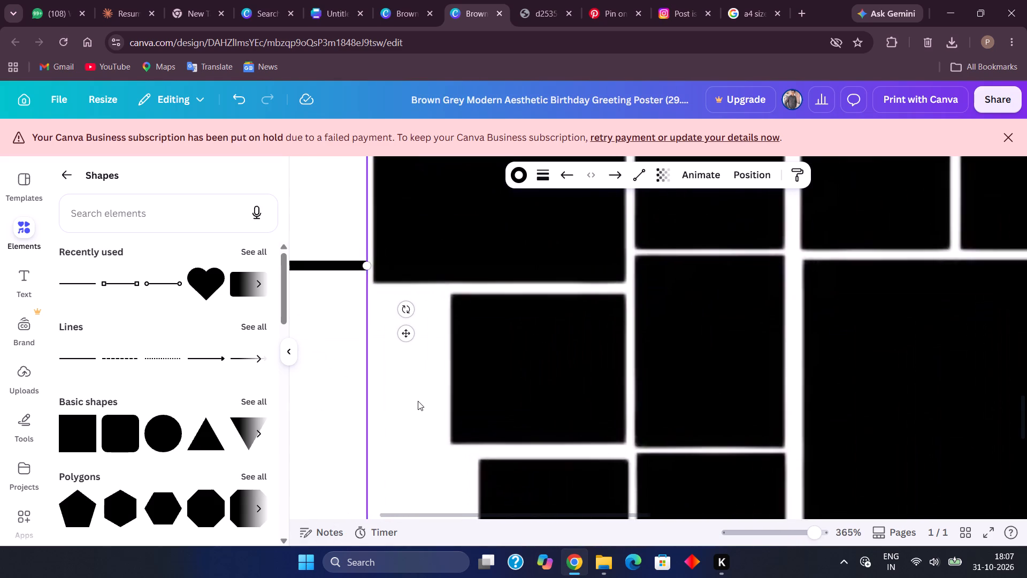
Crop the remaining white slivers off both sides of the heart collage, flush with its outermost black blocks.
{"action": "scroll", "coordinate": [418, 401], "scroll_direction": "up", "scroll_amount": 3}
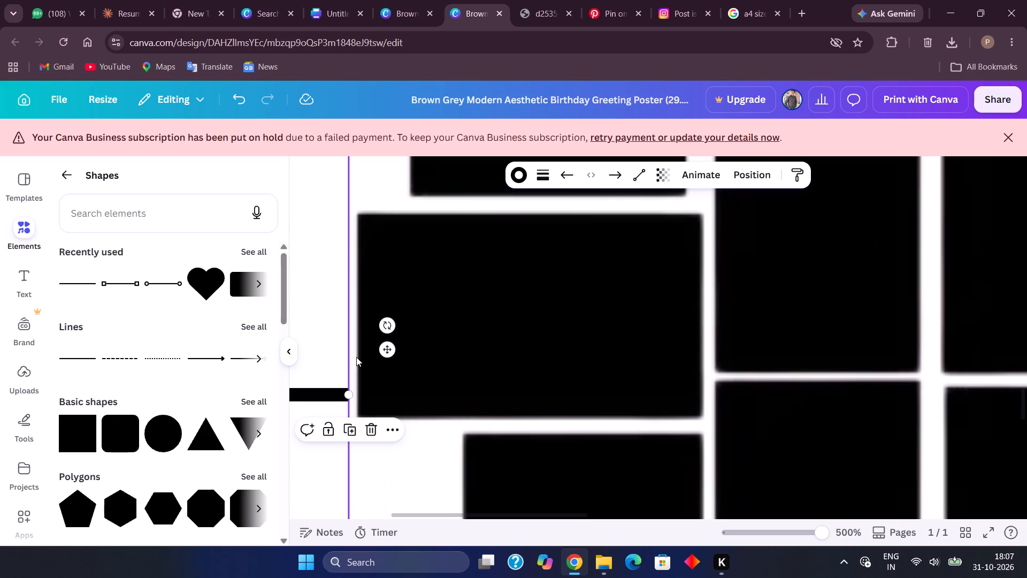
{"action": "left_click", "coordinate": [411, 375]}
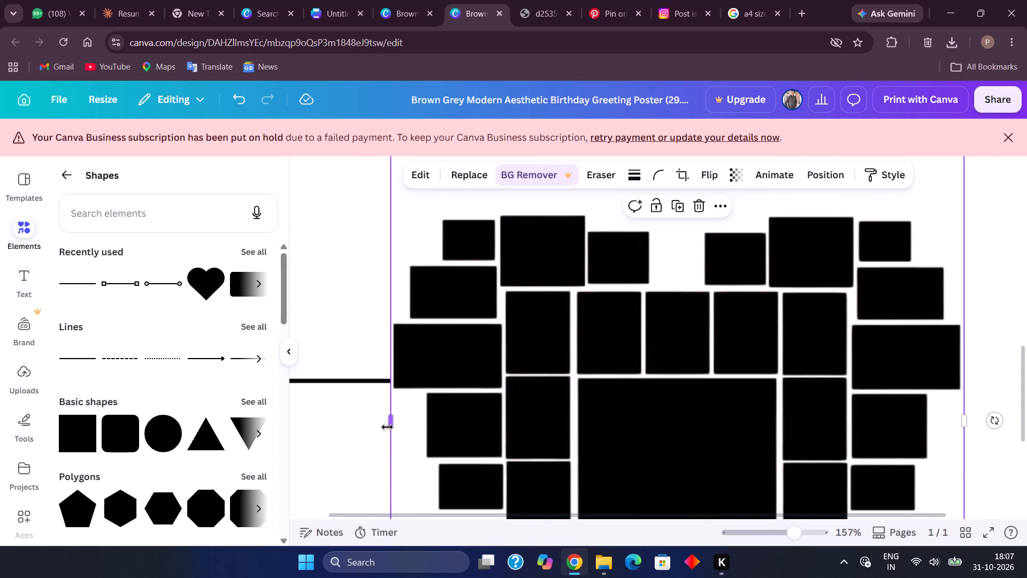
{"action": "left_click", "coordinate": [387, 427]}
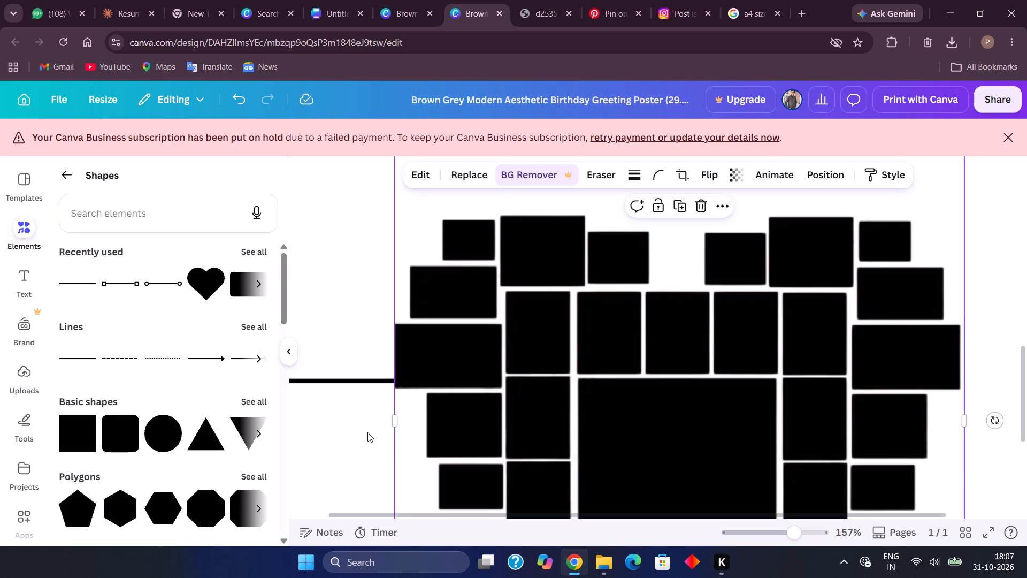
{"action": "left_click", "coordinate": [367, 432]}
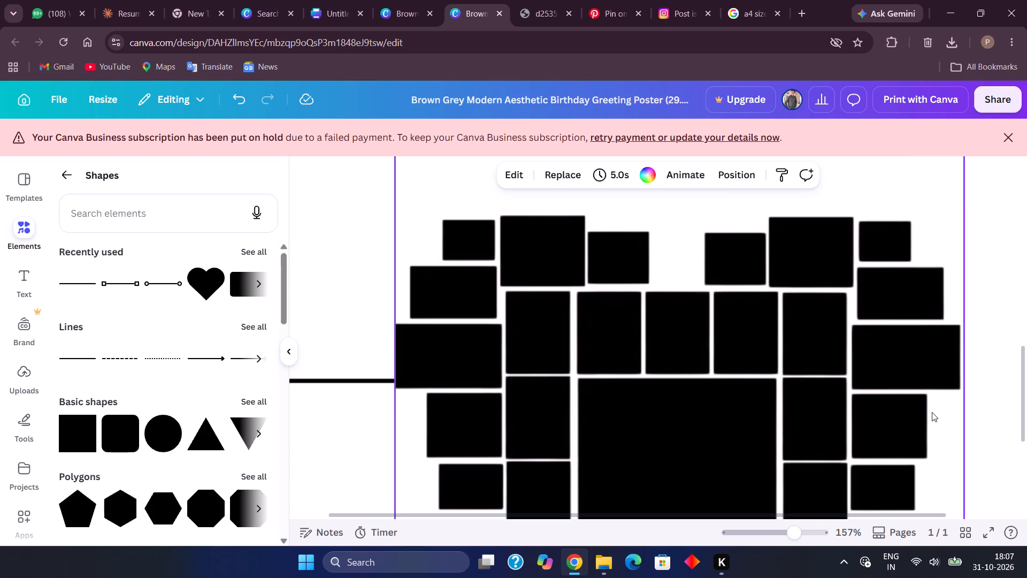
{"action": "left_click", "coordinate": [932, 412]}
{"action": "left_click", "coordinate": [968, 417]}
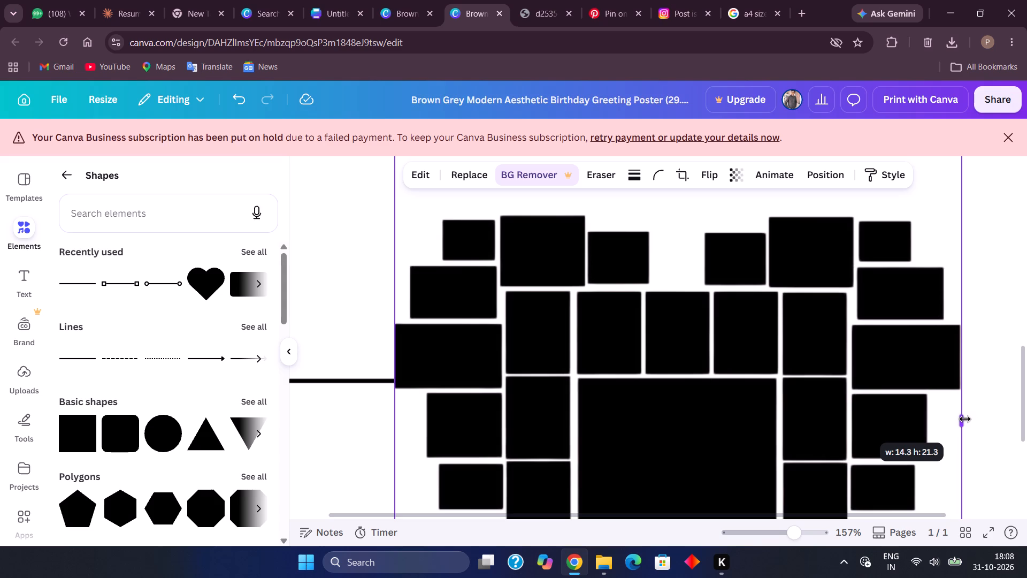
{"action": "left_click", "coordinate": [1013, 371]}
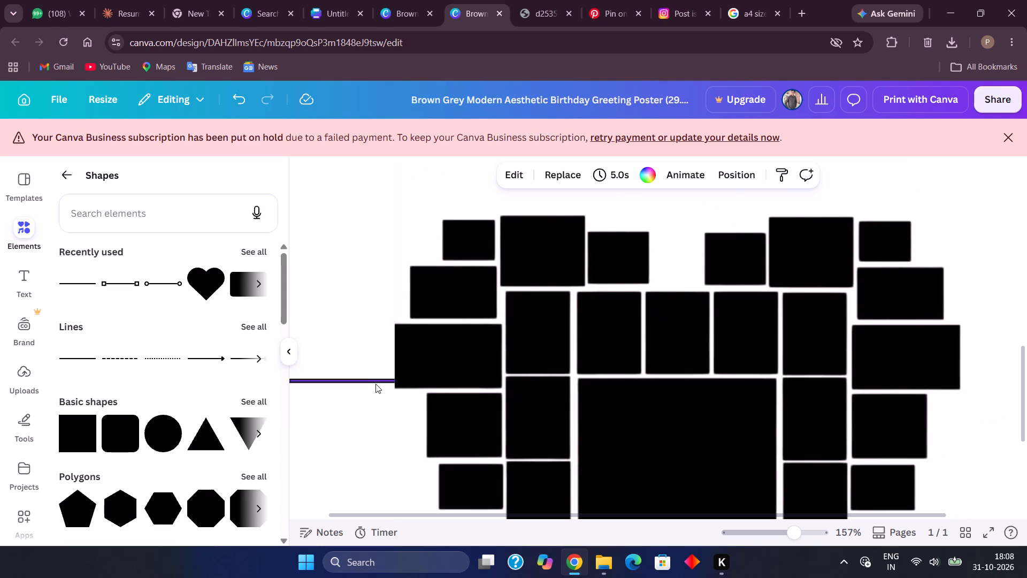
Duplicate the margin guide line and place the copy against the heart collage's right edge, about level with the original.
{"action": "left_click", "coordinate": [375, 384]}
{"action": "left_click", "coordinate": [396, 379]}
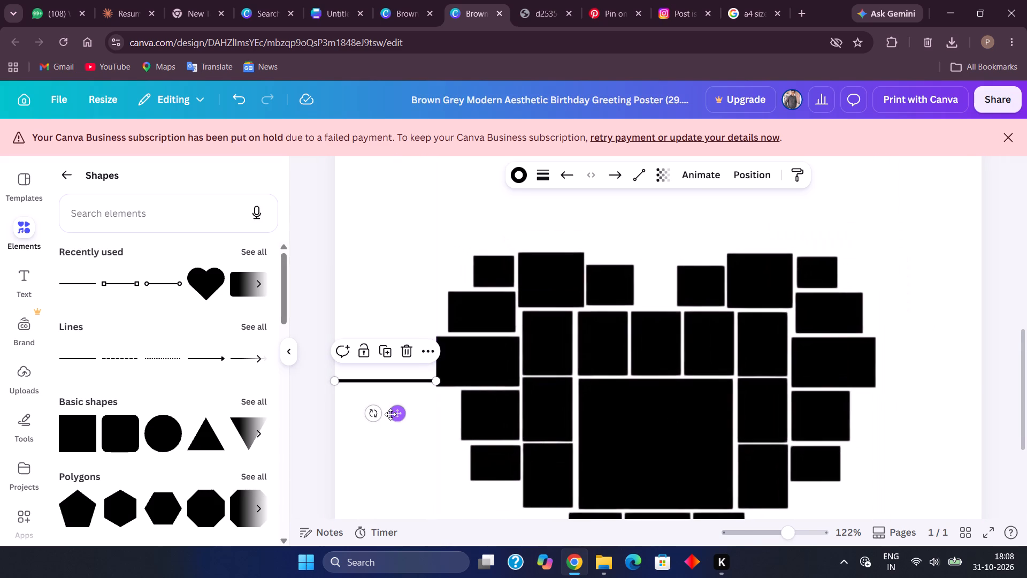
{"action": "left_click", "coordinate": [390, 414]}
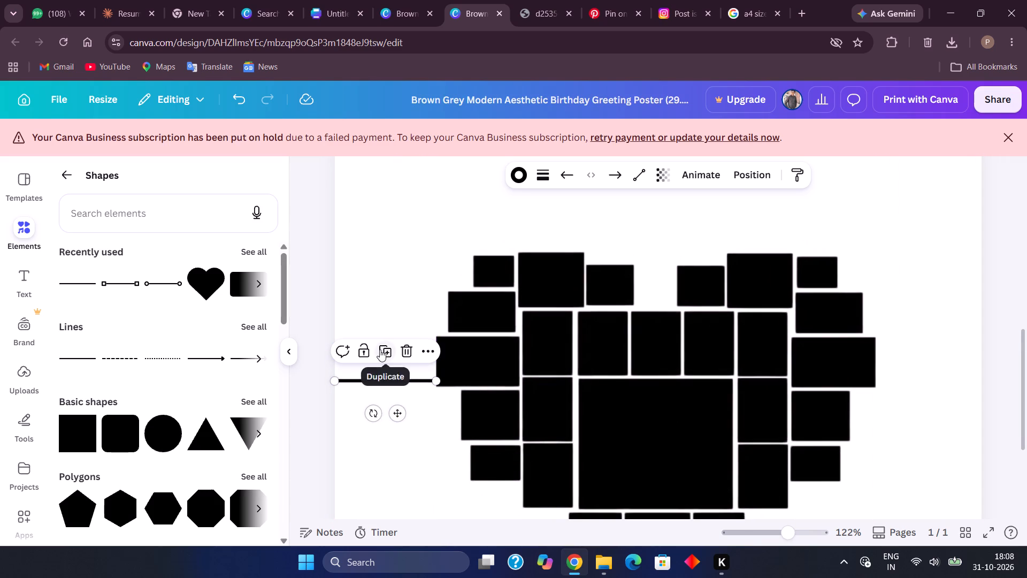
{"action": "left_click", "coordinate": [380, 349]}
{"action": "left_click_drag", "start_coordinate": [416, 428], "coordinate": [766, 374]}
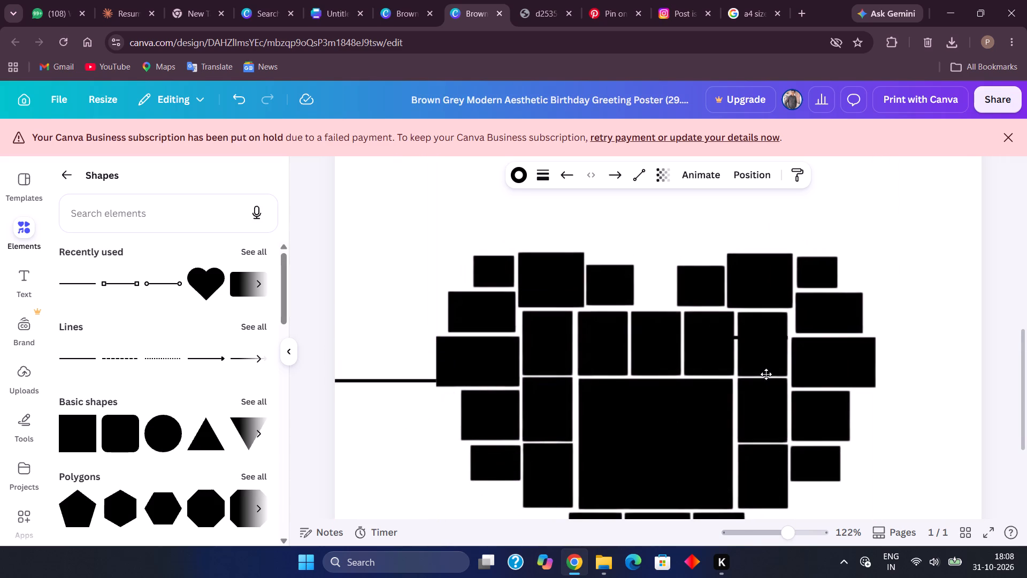
{"action": "left_click_drag", "start_coordinate": [766, 374], "coordinate": [937, 391]}
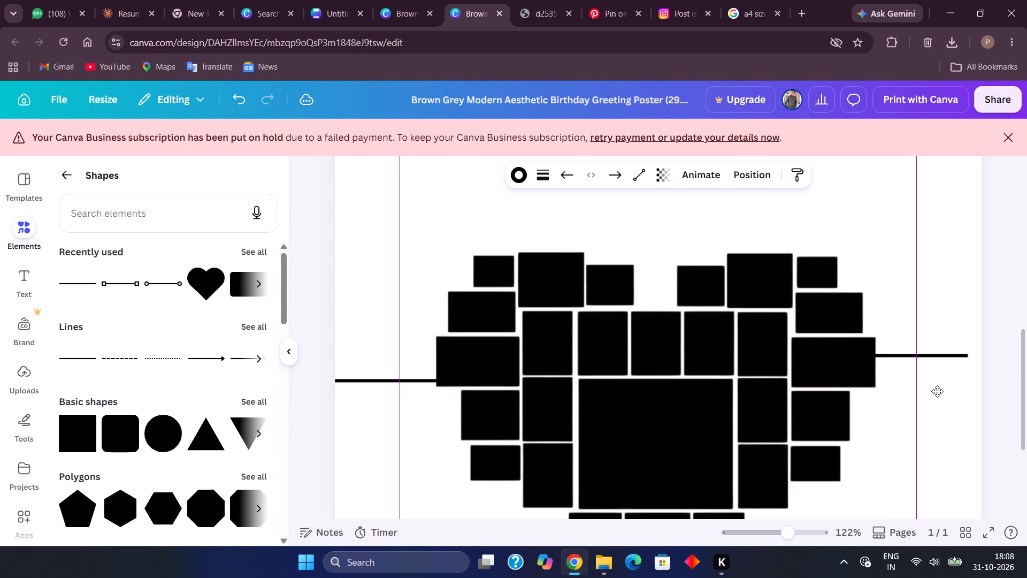
{"action": "left_click_drag", "start_coordinate": [937, 391], "coordinate": [941, 401]}
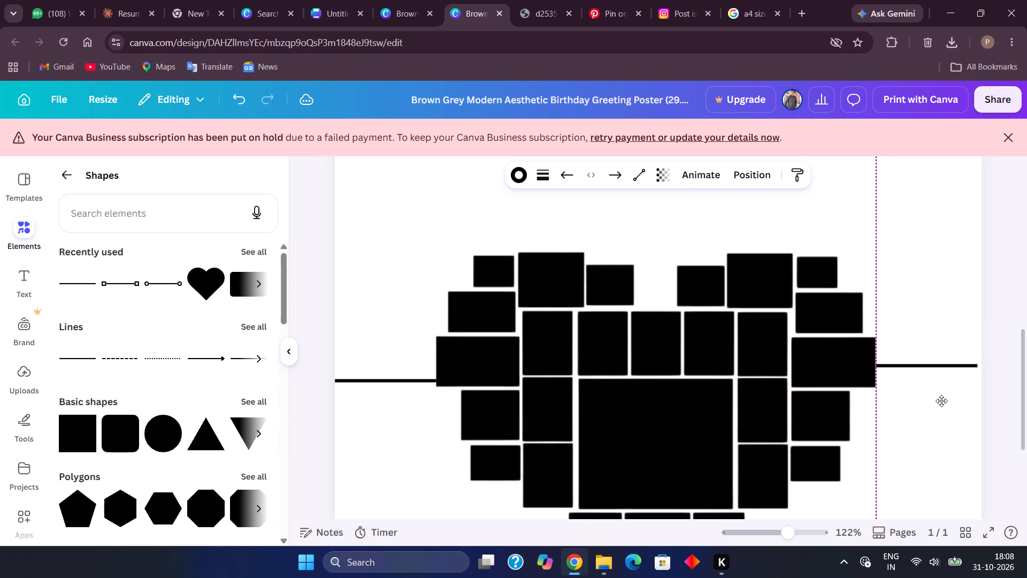
{"action": "left_click_drag", "start_coordinate": [941, 401], "coordinate": [940, 408]}
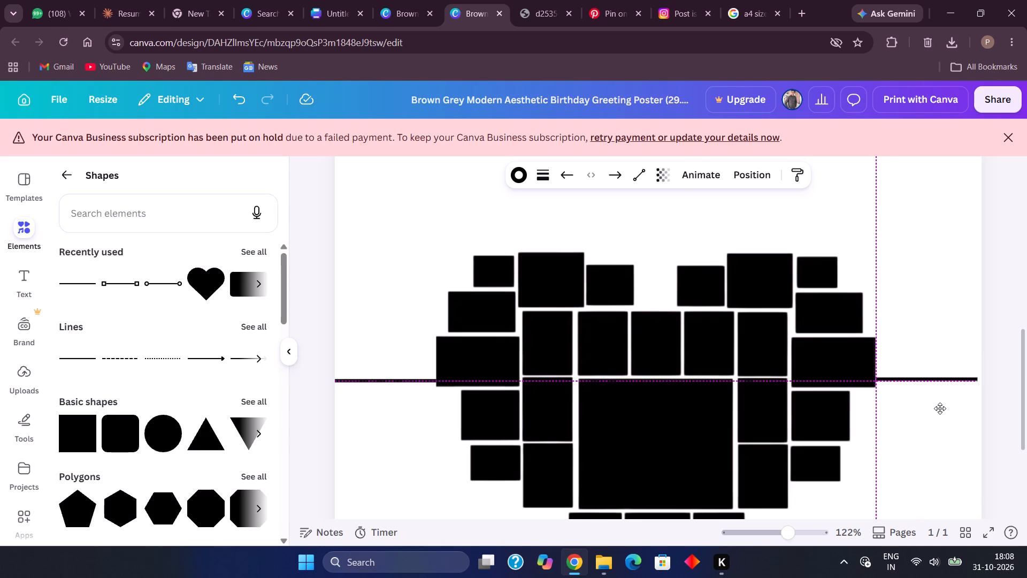
{"action": "left_click_drag", "start_coordinate": [940, 408], "coordinate": [941, 409]}
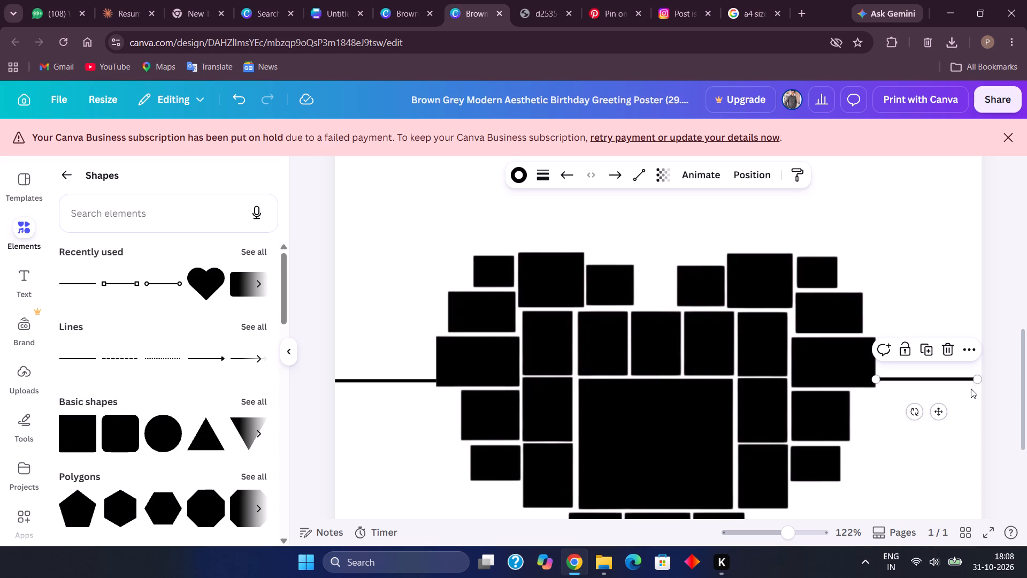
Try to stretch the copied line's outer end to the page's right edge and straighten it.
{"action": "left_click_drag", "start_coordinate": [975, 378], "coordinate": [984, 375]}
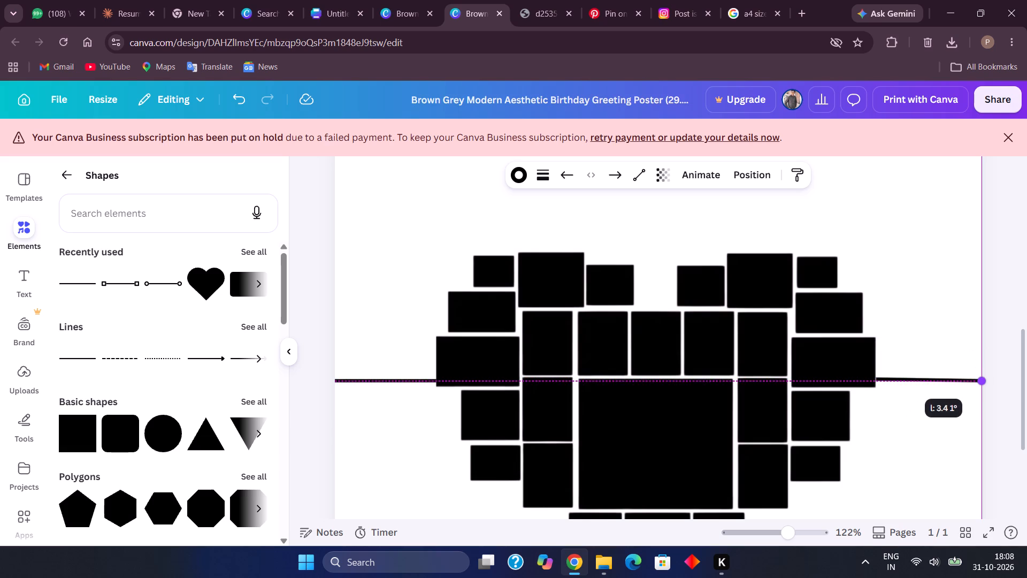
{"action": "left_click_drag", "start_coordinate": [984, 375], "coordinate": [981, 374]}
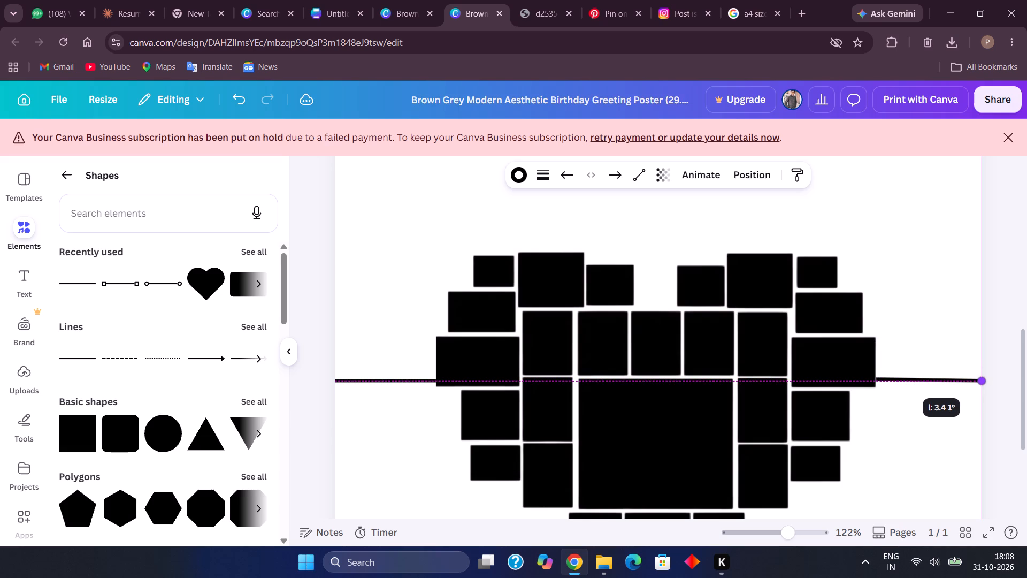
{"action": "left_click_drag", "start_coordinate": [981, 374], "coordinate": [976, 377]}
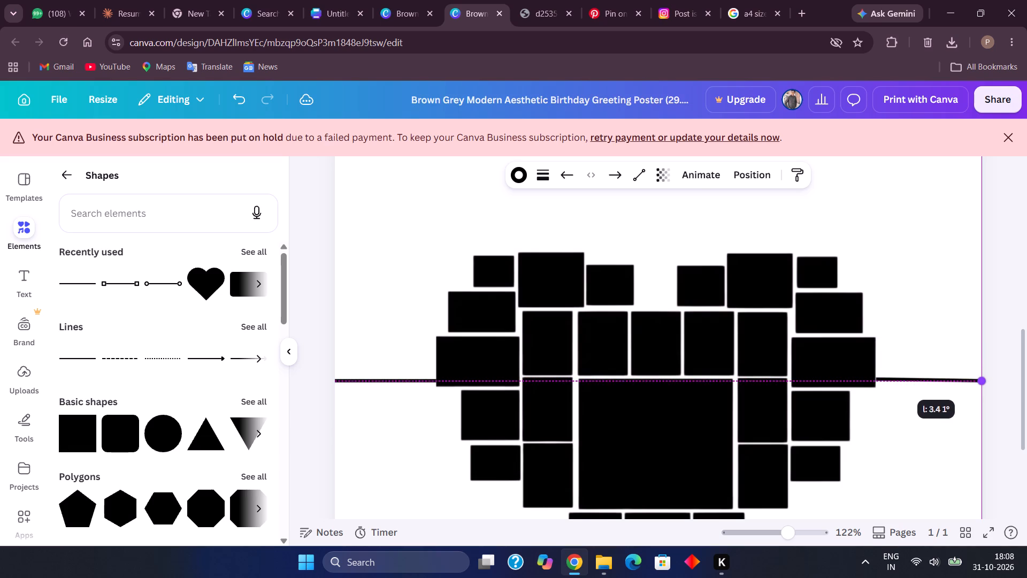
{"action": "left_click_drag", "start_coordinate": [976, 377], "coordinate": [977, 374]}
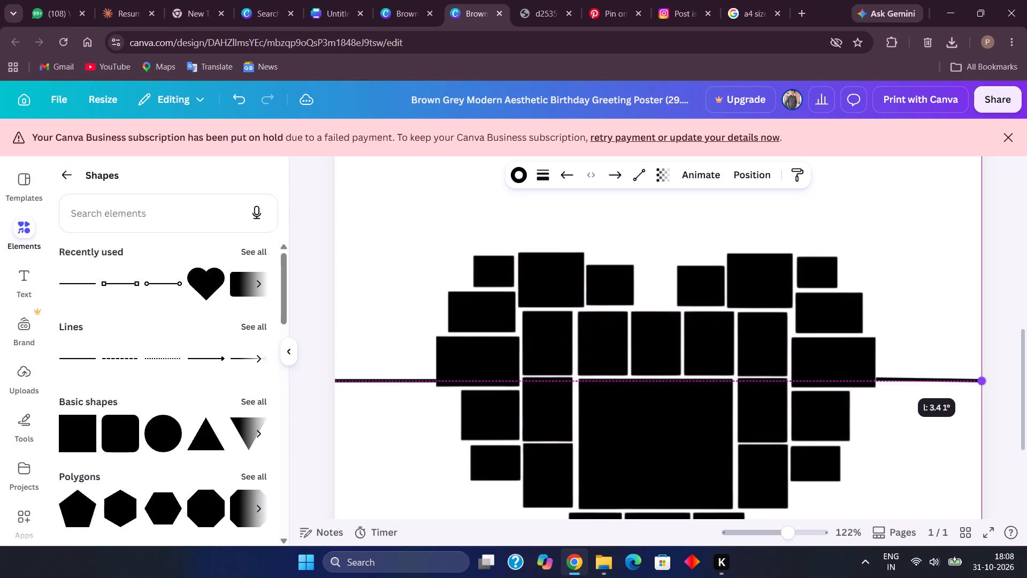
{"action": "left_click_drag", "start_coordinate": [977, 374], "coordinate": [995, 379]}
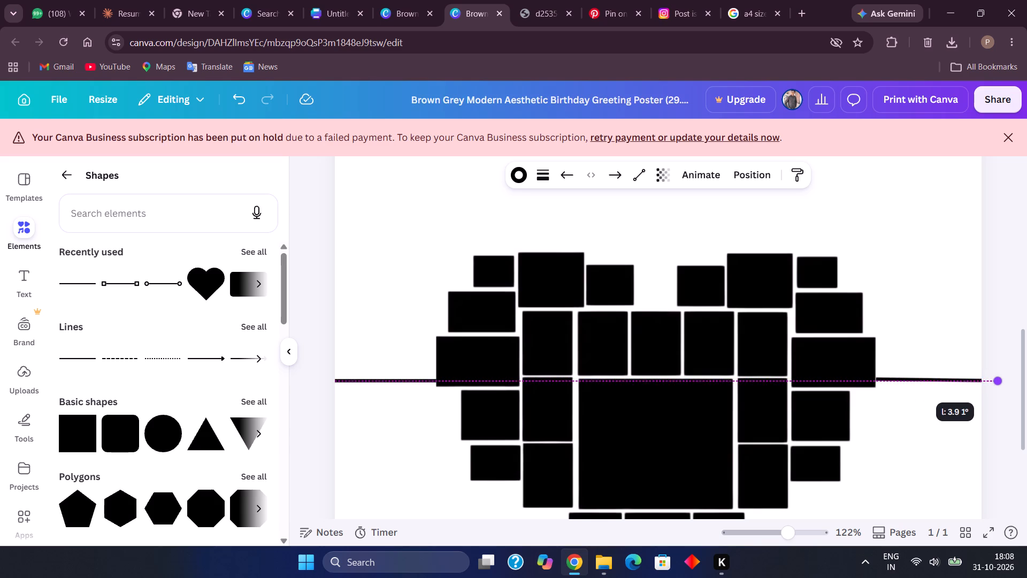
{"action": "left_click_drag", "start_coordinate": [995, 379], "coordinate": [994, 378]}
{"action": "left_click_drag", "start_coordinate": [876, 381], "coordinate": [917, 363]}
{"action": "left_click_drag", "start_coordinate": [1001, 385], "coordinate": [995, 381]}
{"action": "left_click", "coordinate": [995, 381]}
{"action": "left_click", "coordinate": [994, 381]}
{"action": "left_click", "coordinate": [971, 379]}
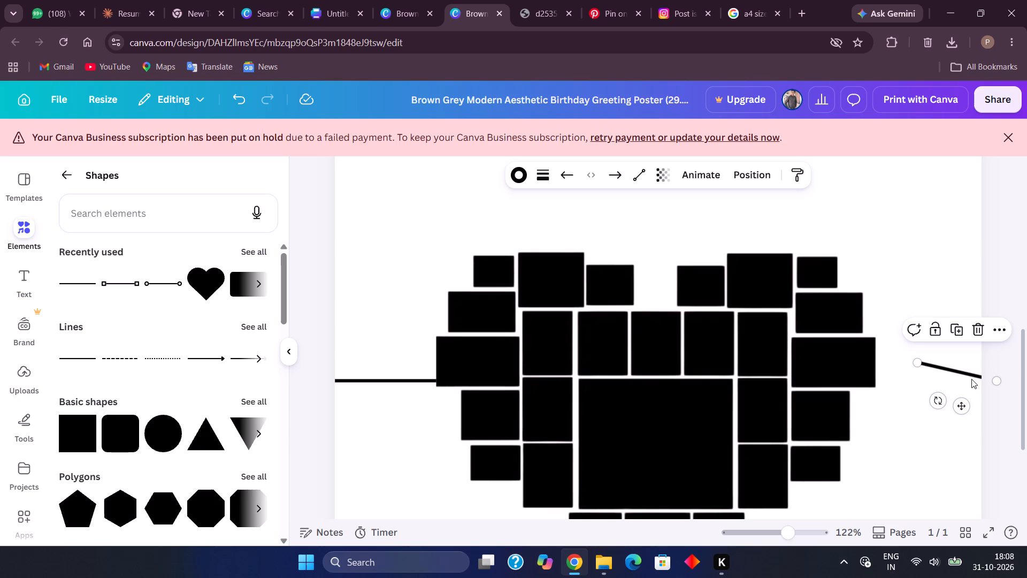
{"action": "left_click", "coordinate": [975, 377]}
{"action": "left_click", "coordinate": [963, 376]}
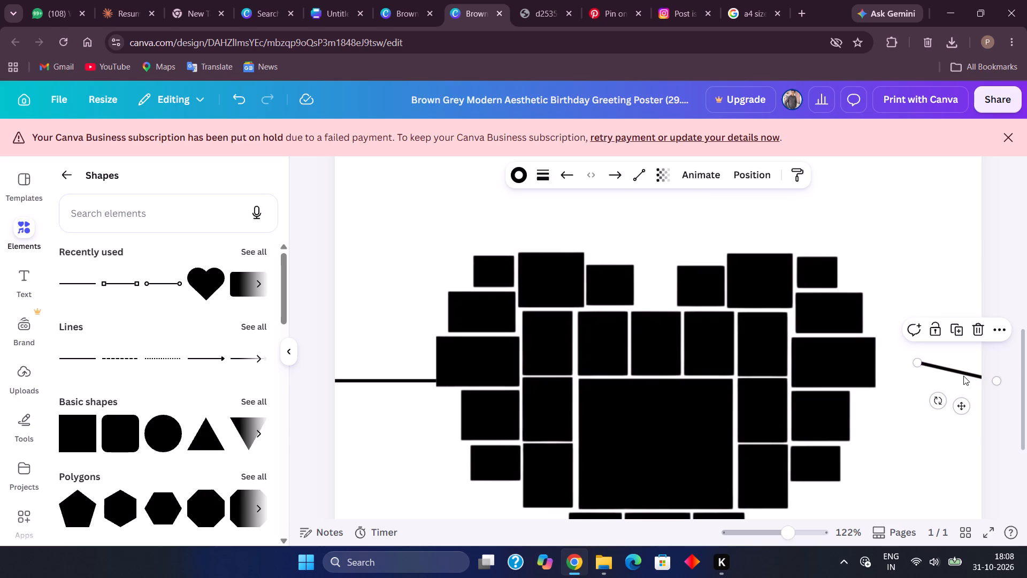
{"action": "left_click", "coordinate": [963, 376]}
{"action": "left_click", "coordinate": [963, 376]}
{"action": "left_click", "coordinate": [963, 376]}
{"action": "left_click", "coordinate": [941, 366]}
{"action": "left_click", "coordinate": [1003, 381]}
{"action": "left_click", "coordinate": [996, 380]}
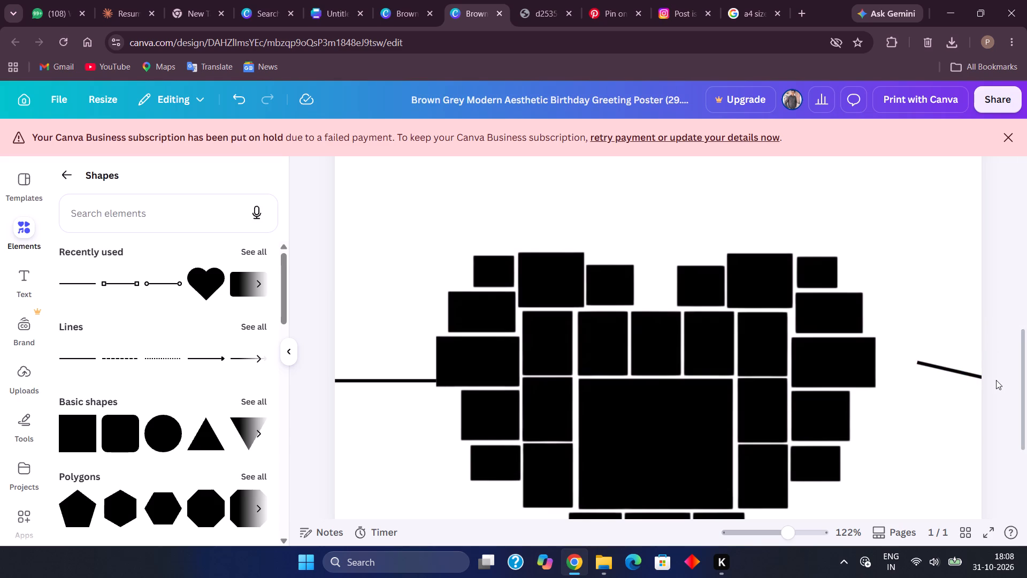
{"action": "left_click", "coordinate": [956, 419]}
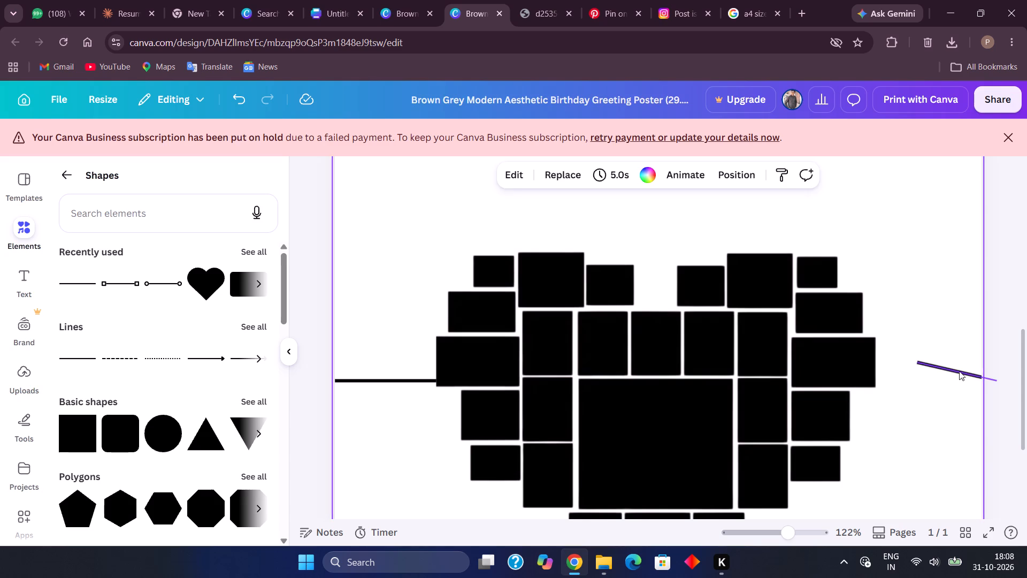
Reshape the copied line horizontally so it spans exactly from the page's right edge to the heart collage's right edge.
{"action": "left_click", "coordinate": [959, 369]}
{"action": "left_click_drag", "start_coordinate": [1001, 379], "coordinate": [975, 372]}
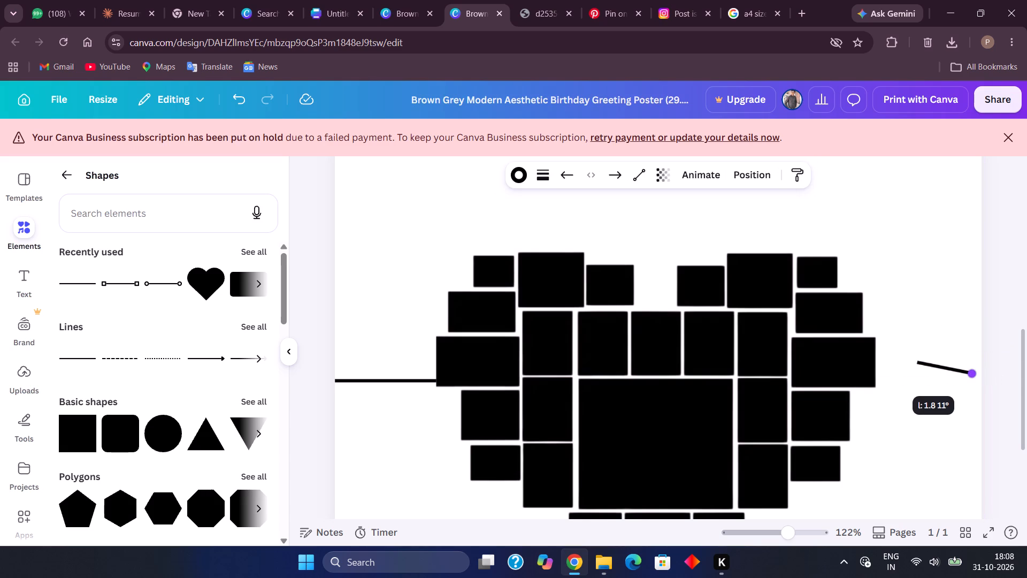
{"action": "left_click_drag", "start_coordinate": [975, 372], "coordinate": [986, 356]}
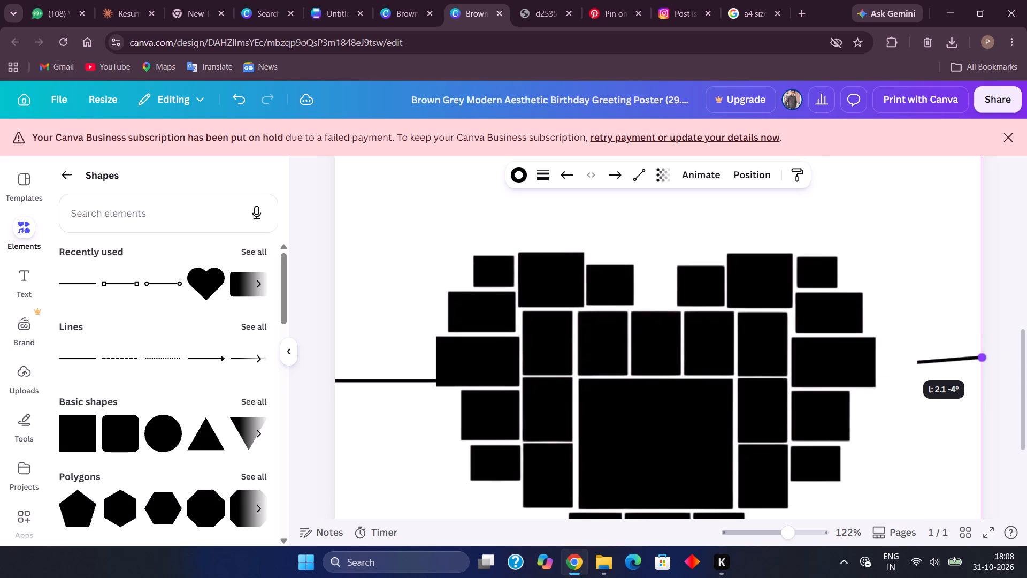
{"action": "left_click_drag", "start_coordinate": [986, 356], "coordinate": [987, 360]}
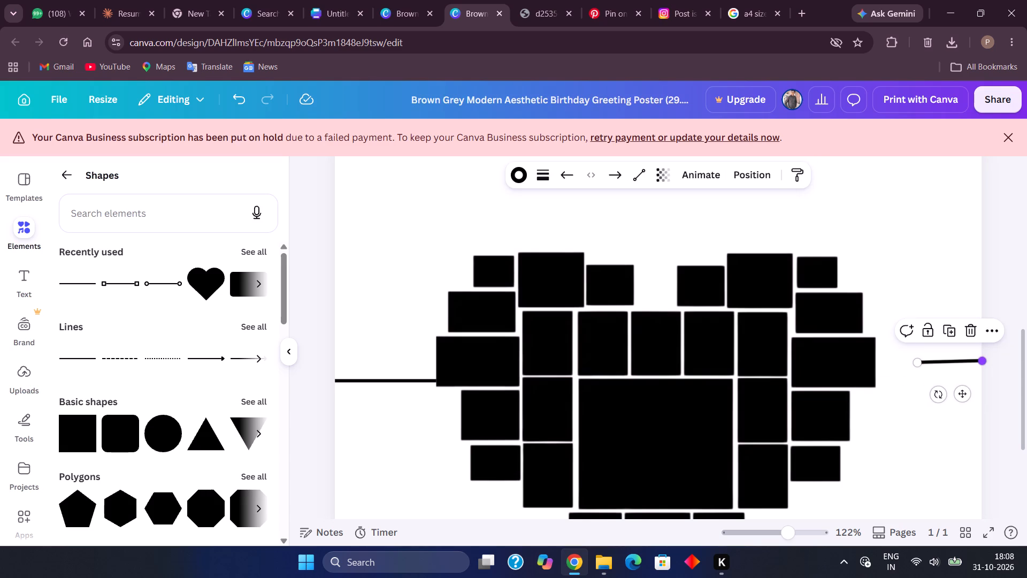
{"action": "left_click", "coordinate": [987, 360]}
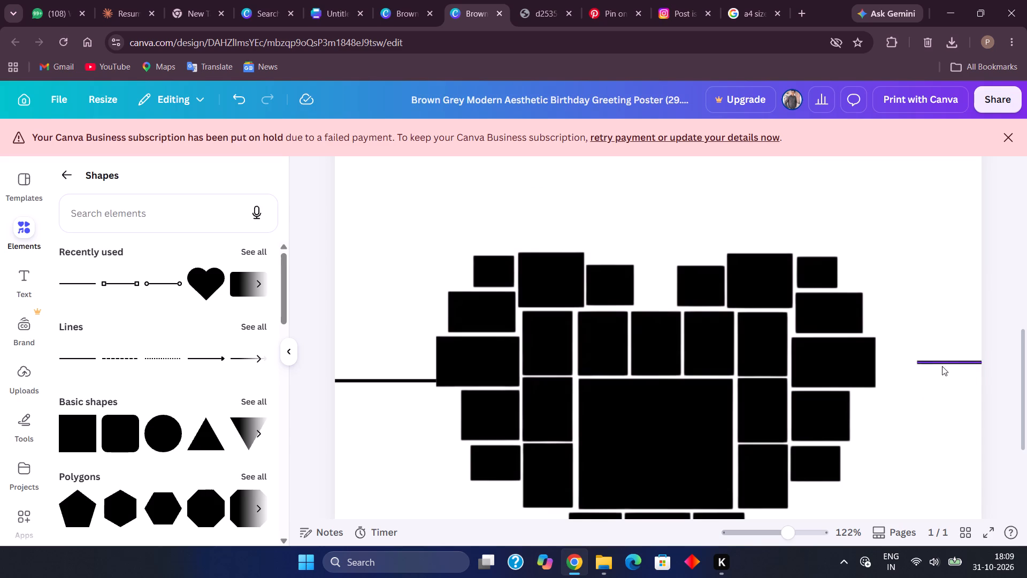
{"action": "left_click", "coordinate": [914, 365]}
{"action": "left_click", "coordinate": [915, 365]}
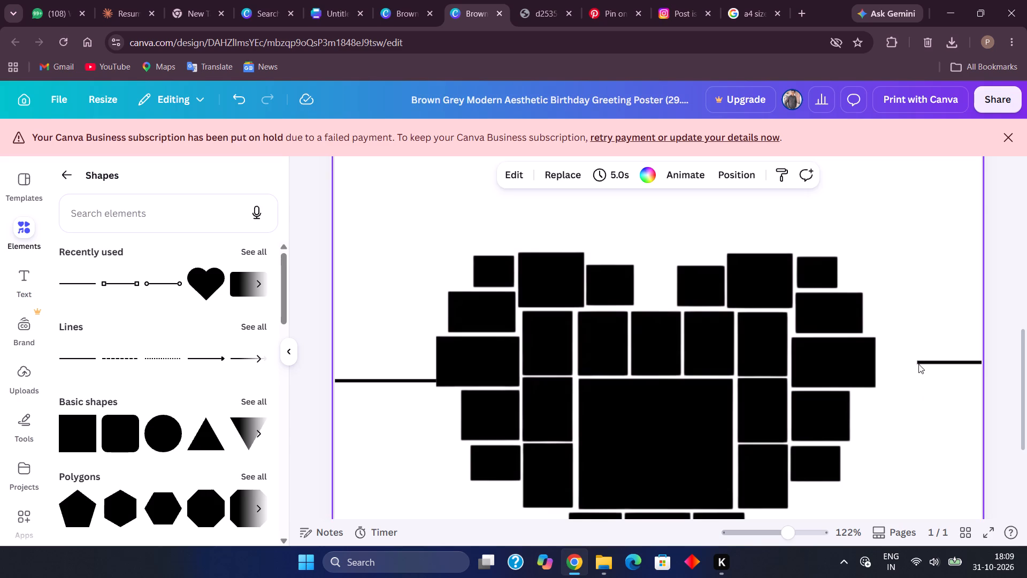
{"action": "left_click", "coordinate": [921, 363]}
{"action": "left_click_drag", "start_coordinate": [921, 363], "coordinate": [884, 363]}
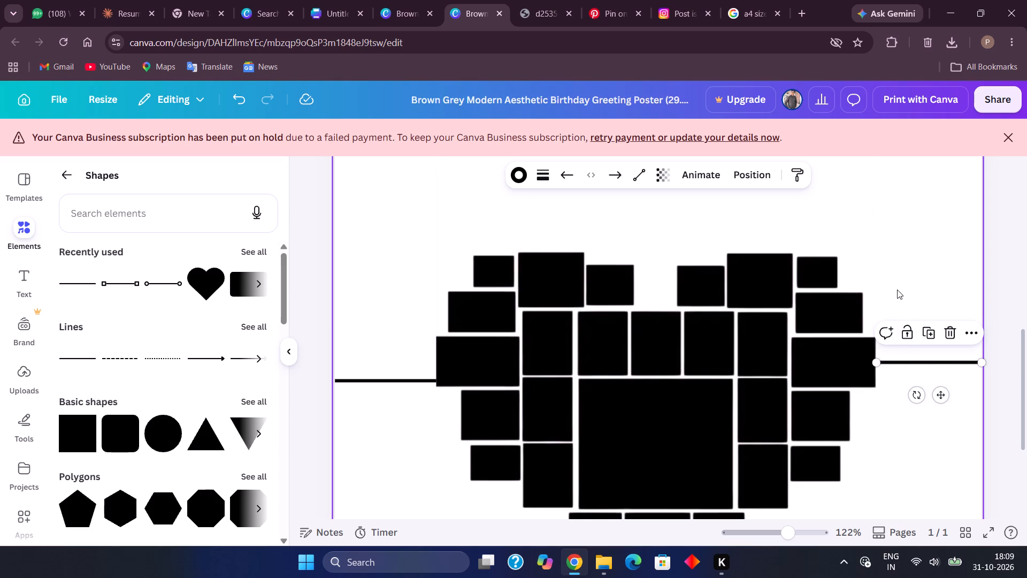
Deselect the margin line and switch to the three-page birthday poster design, at the heart collage on page 2.
{"action": "left_click", "coordinate": [897, 290]}
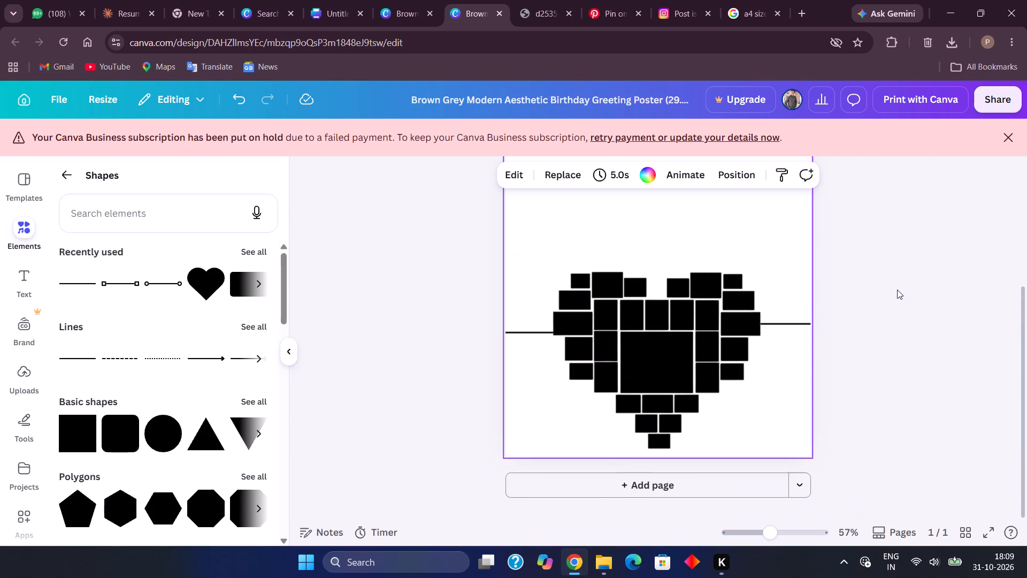
{"action": "left_click", "coordinate": [419, 0]}
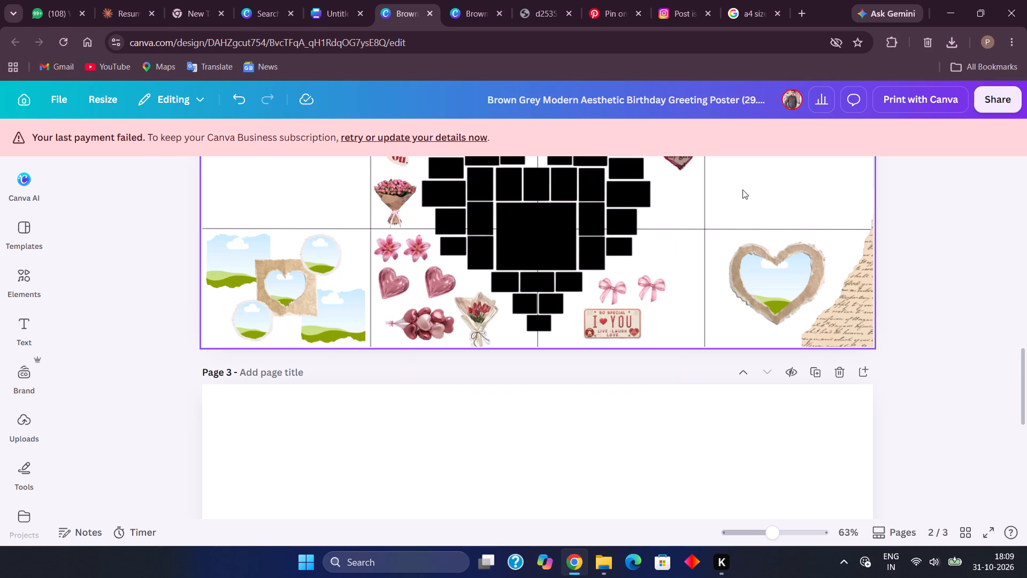
{"action": "scroll", "coordinate": [742, 189], "scroll_direction": "up", "scroll_amount": 2}
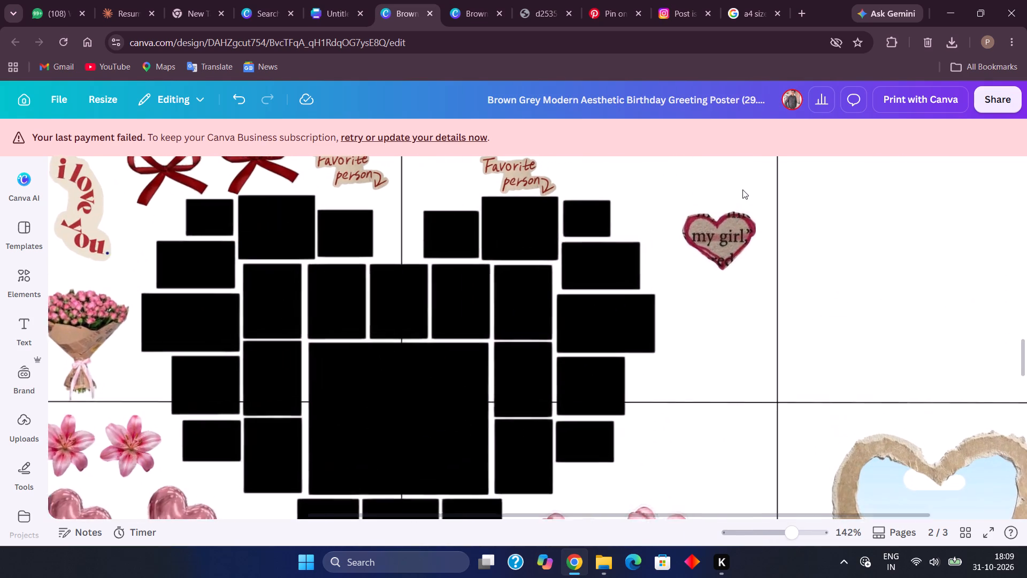
{"action": "scroll", "coordinate": [742, 189], "scroll_direction": "left", "scroll_amount": 1}
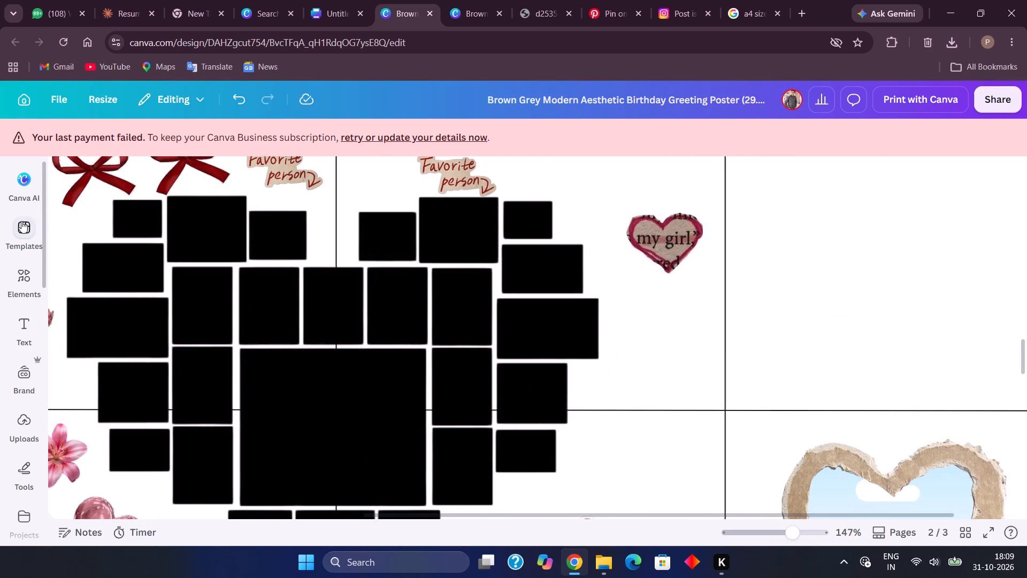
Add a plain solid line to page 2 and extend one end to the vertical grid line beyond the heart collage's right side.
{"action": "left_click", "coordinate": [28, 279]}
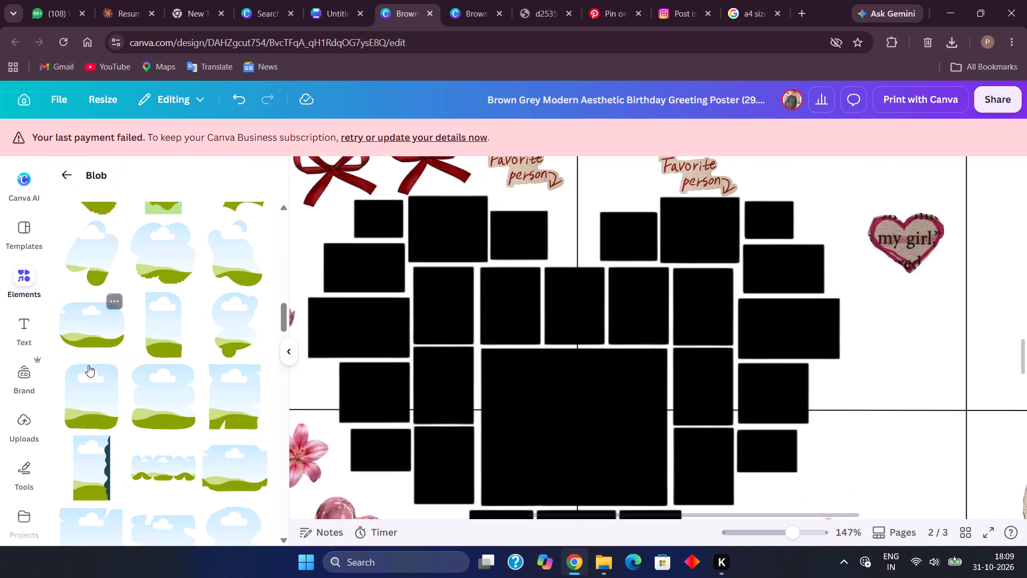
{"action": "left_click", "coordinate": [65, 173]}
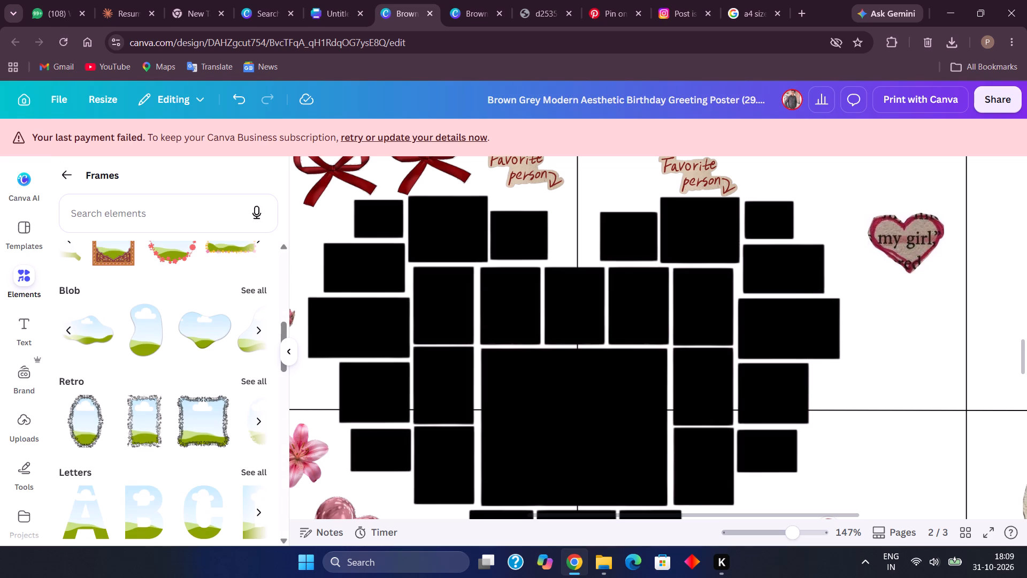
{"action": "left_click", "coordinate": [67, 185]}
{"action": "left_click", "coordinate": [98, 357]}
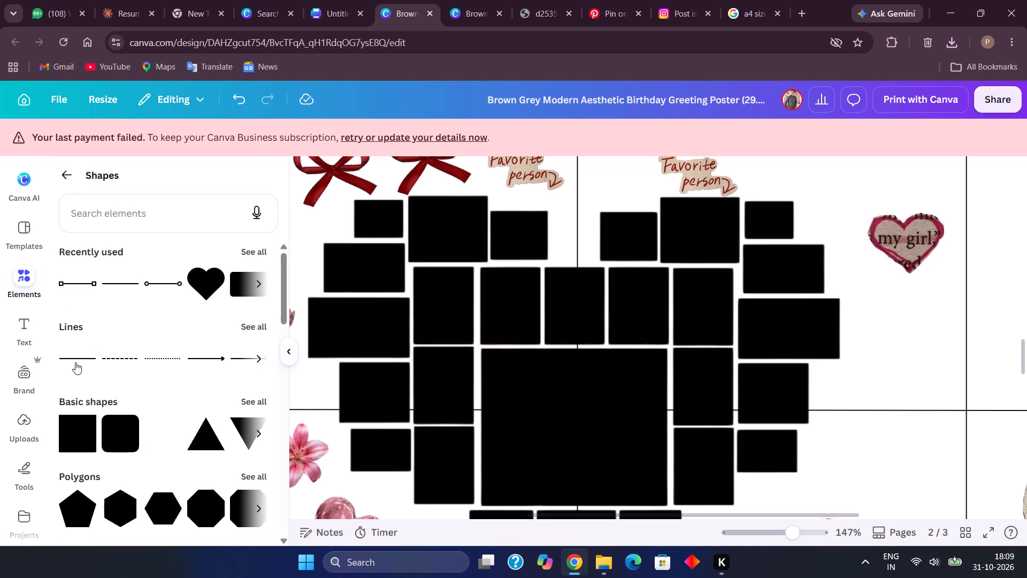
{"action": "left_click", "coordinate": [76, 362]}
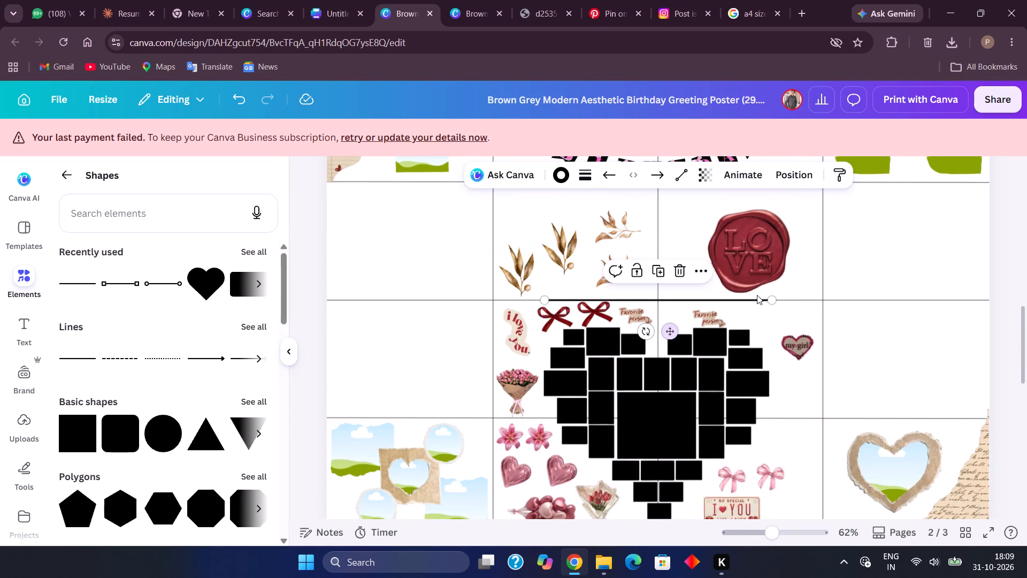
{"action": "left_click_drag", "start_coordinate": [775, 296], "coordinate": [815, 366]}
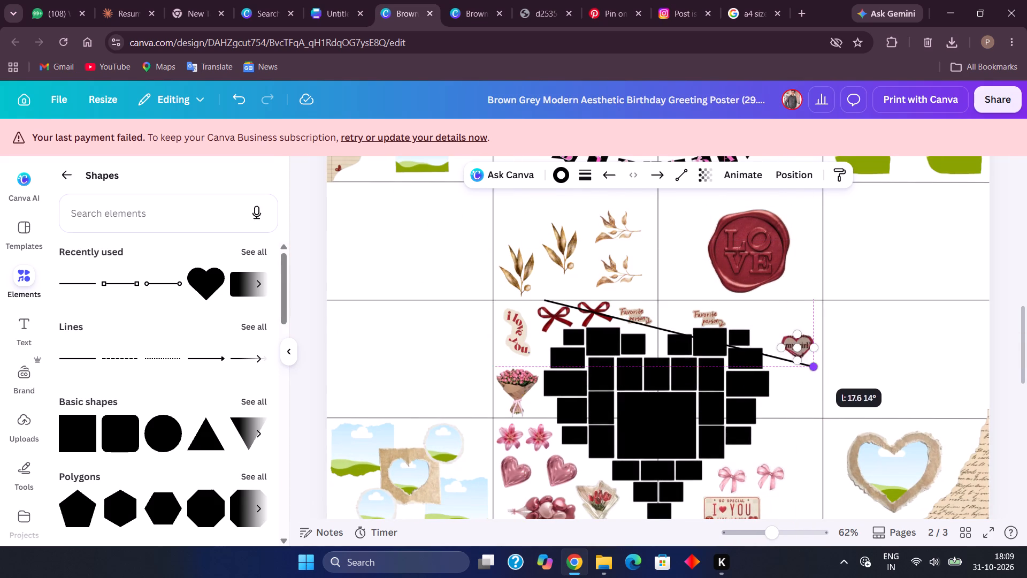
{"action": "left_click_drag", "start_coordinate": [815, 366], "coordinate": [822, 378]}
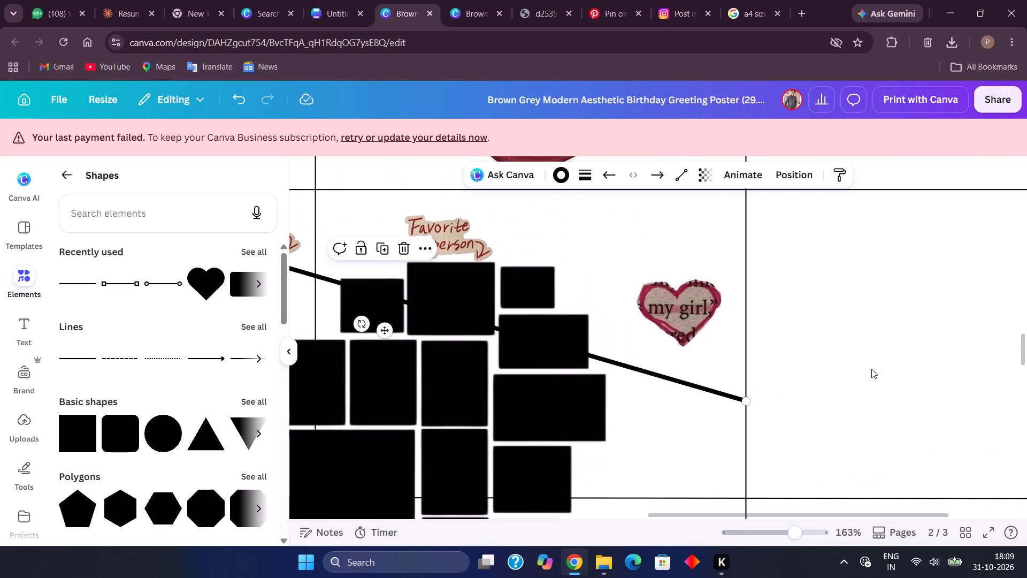
Crop the empty strip off the heart collage's right side, flush with its outermost black block.
{"action": "double_click", "coordinate": [522, 424]}
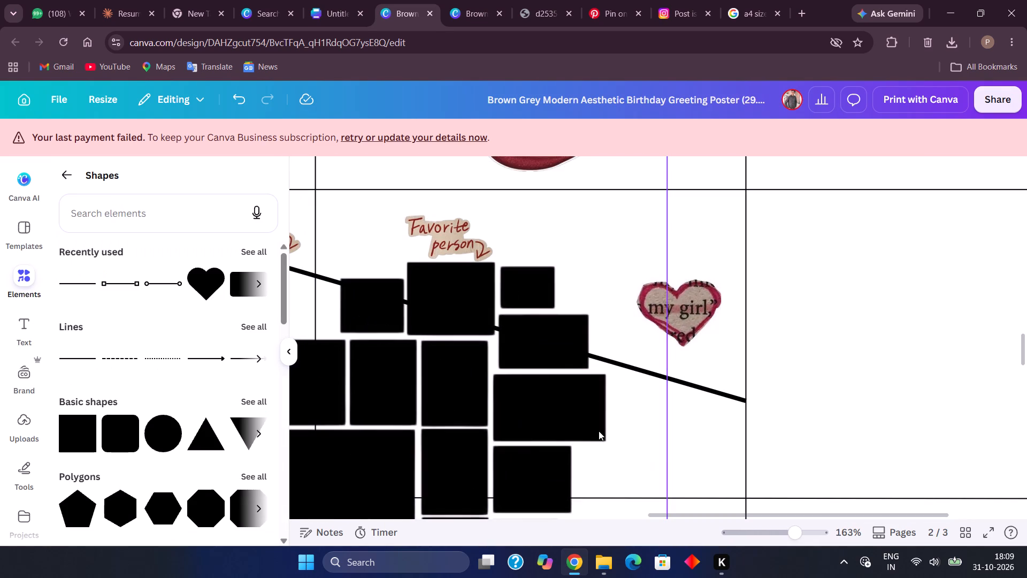
{"action": "double_click", "coordinate": [588, 424]}
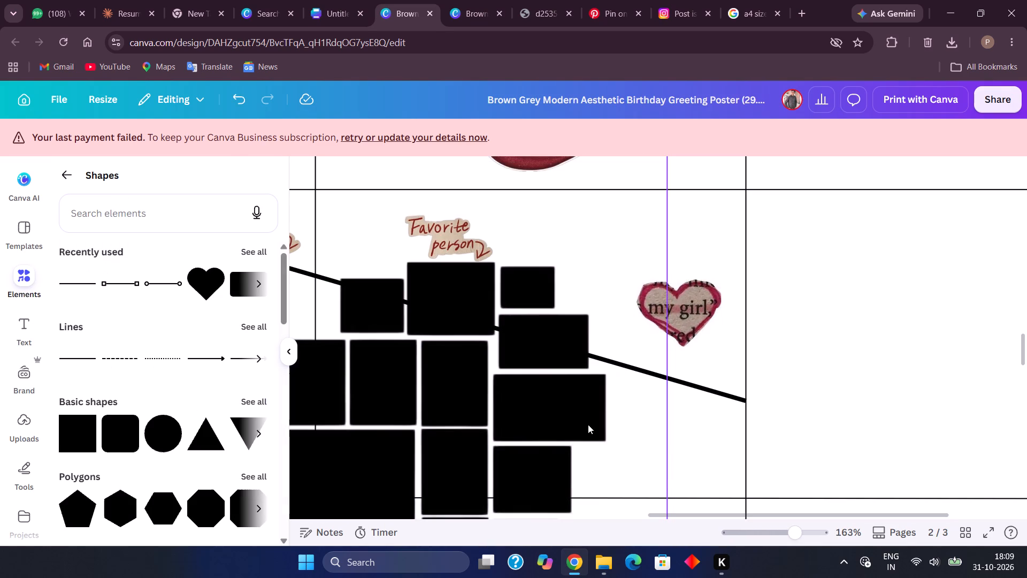
{"action": "left_click", "coordinate": [588, 424]}
{"action": "left_click_drag", "start_coordinate": [670, 471], "coordinate": [645, 475]}
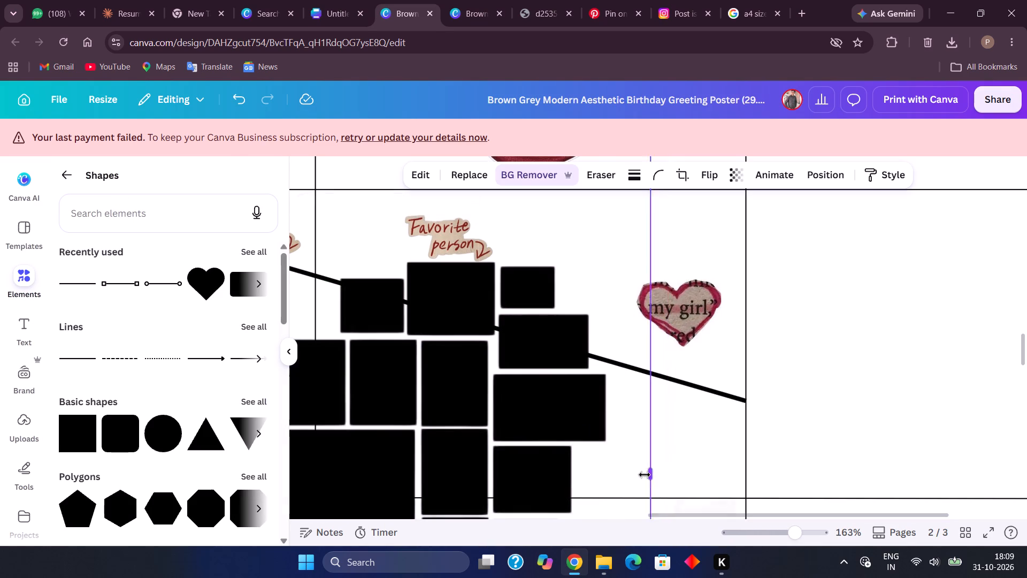
{"action": "left_click_drag", "start_coordinate": [645, 475], "coordinate": [608, 476]}
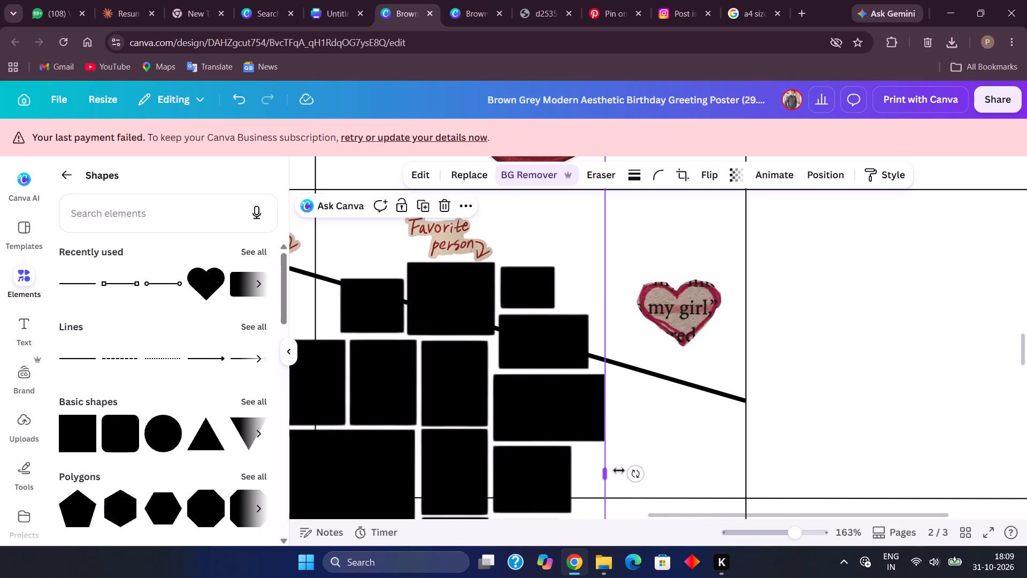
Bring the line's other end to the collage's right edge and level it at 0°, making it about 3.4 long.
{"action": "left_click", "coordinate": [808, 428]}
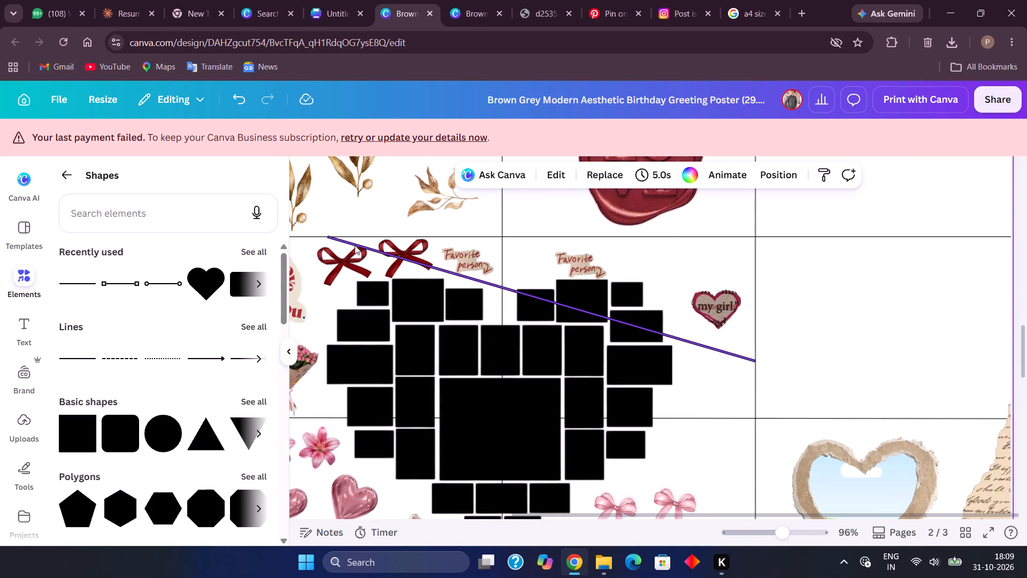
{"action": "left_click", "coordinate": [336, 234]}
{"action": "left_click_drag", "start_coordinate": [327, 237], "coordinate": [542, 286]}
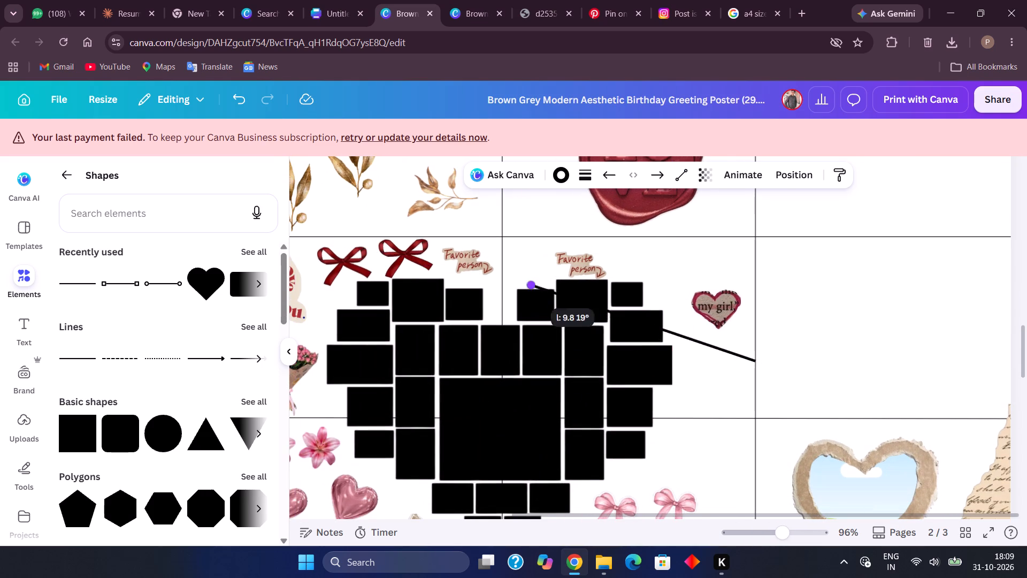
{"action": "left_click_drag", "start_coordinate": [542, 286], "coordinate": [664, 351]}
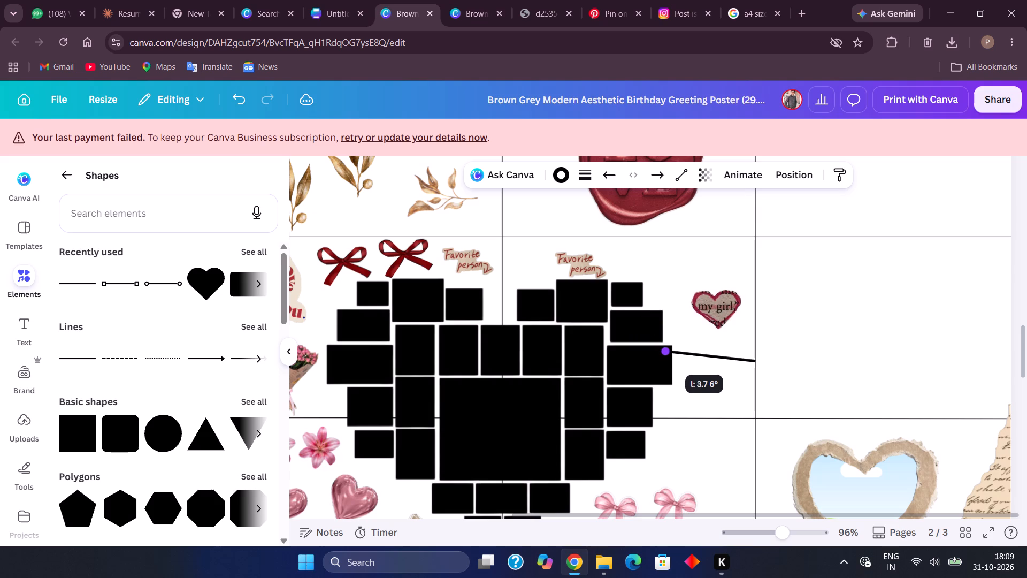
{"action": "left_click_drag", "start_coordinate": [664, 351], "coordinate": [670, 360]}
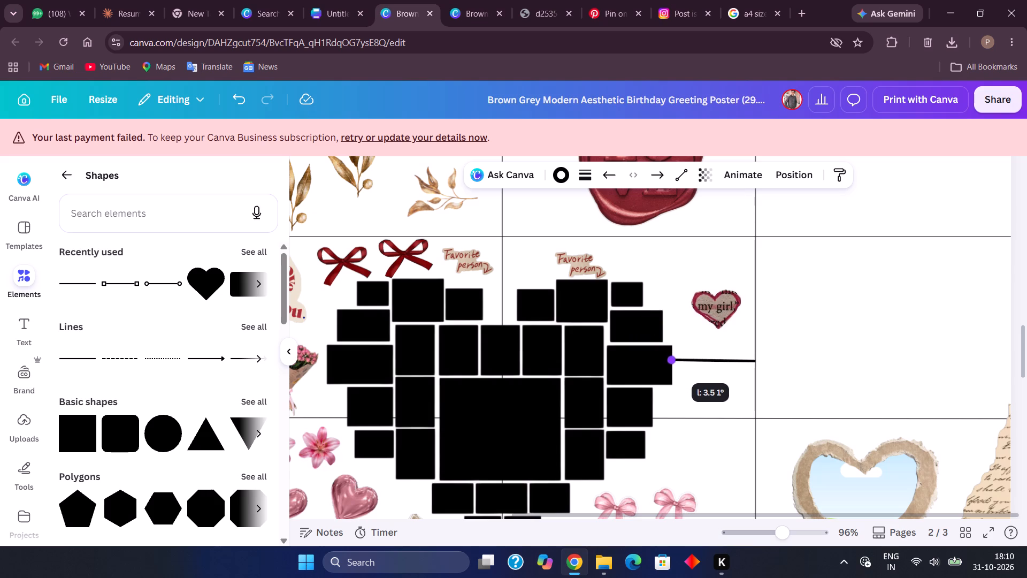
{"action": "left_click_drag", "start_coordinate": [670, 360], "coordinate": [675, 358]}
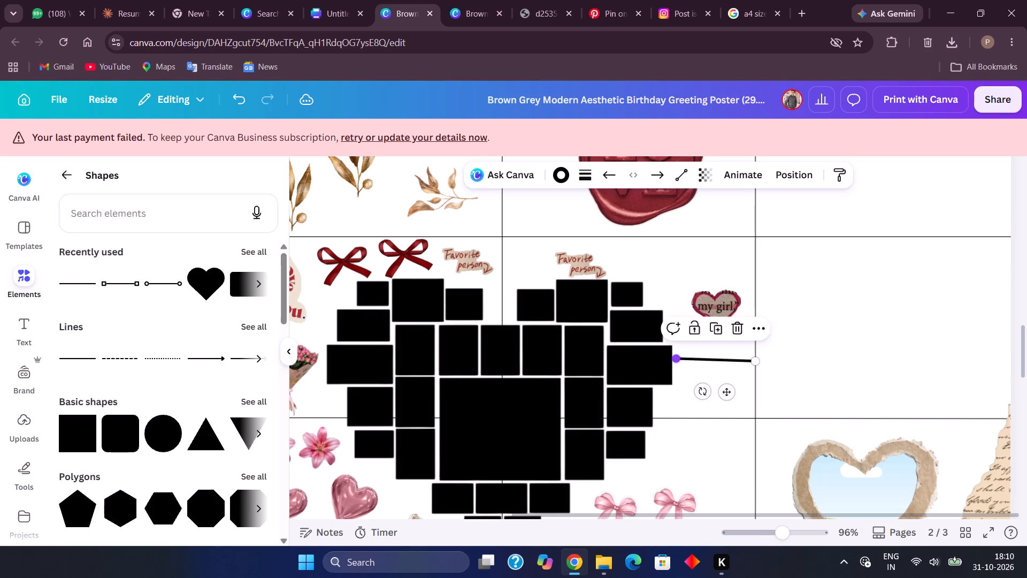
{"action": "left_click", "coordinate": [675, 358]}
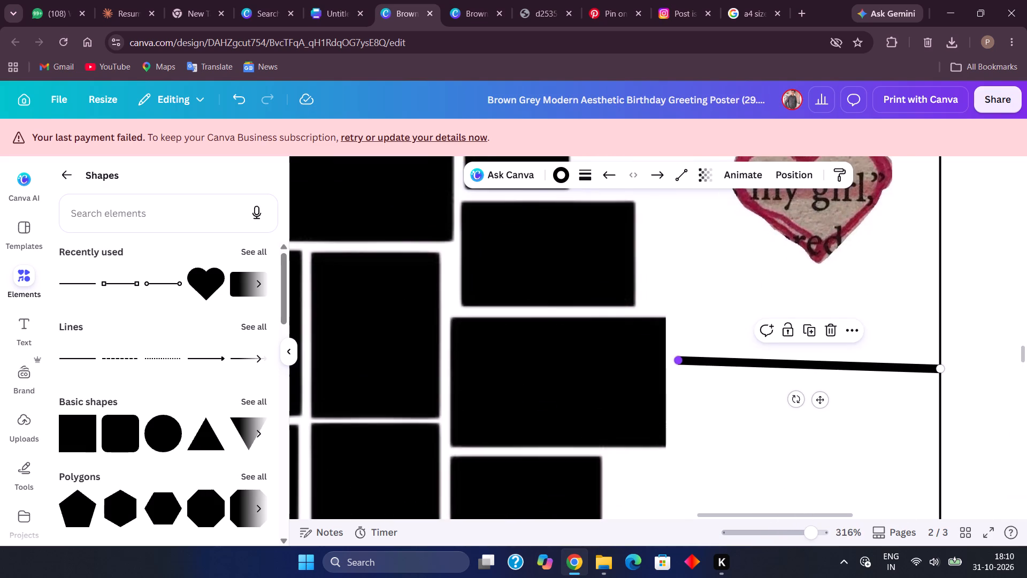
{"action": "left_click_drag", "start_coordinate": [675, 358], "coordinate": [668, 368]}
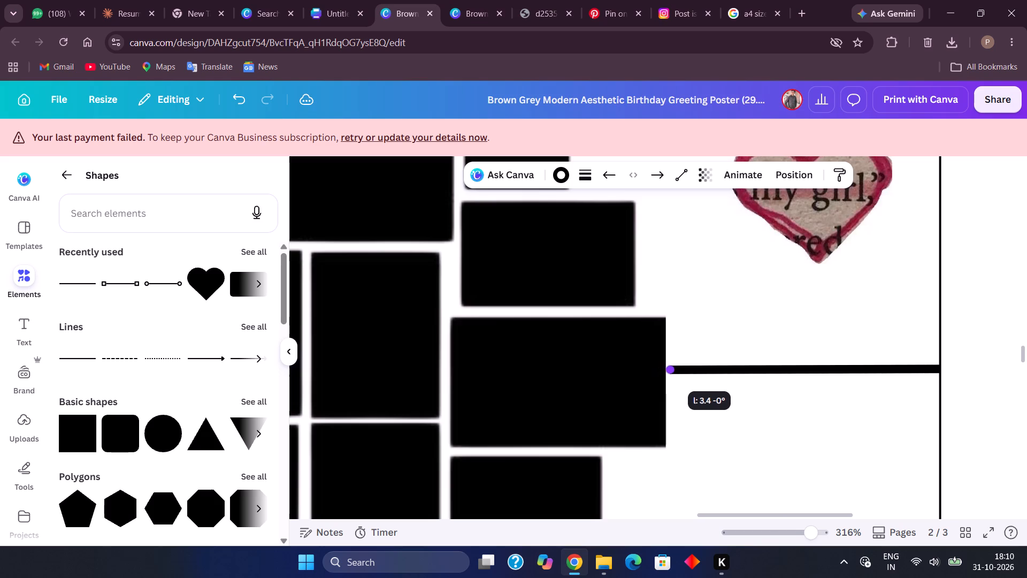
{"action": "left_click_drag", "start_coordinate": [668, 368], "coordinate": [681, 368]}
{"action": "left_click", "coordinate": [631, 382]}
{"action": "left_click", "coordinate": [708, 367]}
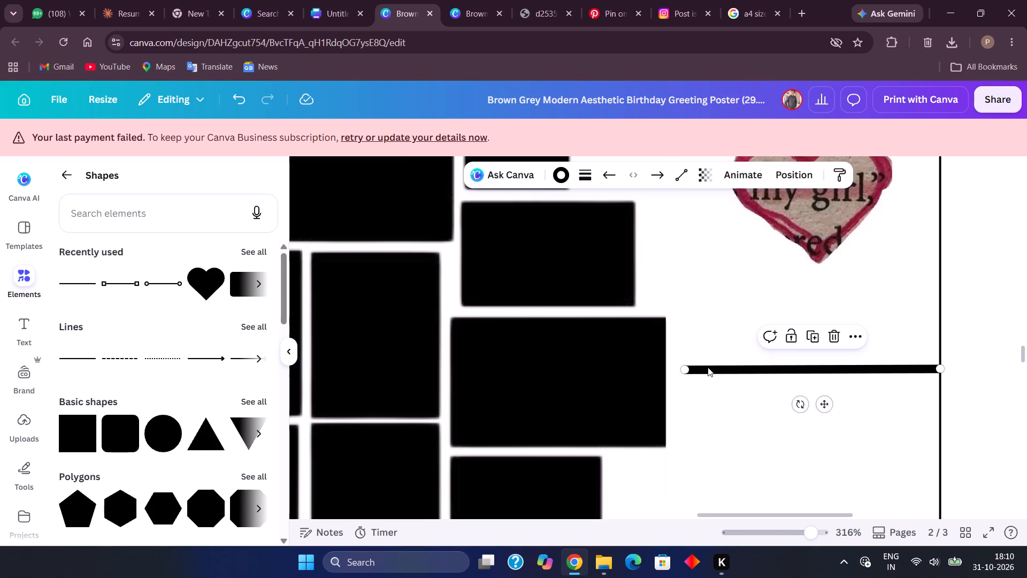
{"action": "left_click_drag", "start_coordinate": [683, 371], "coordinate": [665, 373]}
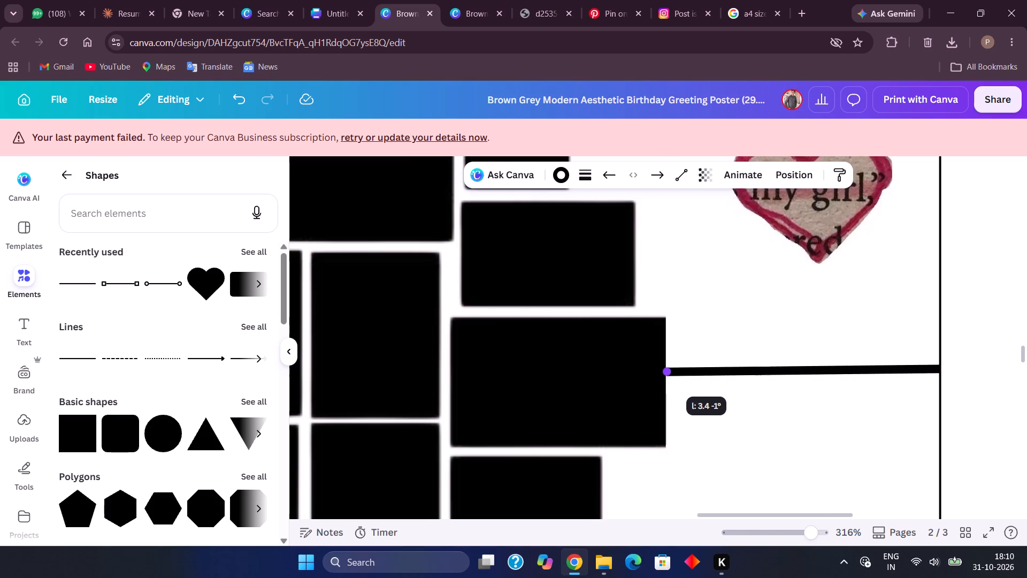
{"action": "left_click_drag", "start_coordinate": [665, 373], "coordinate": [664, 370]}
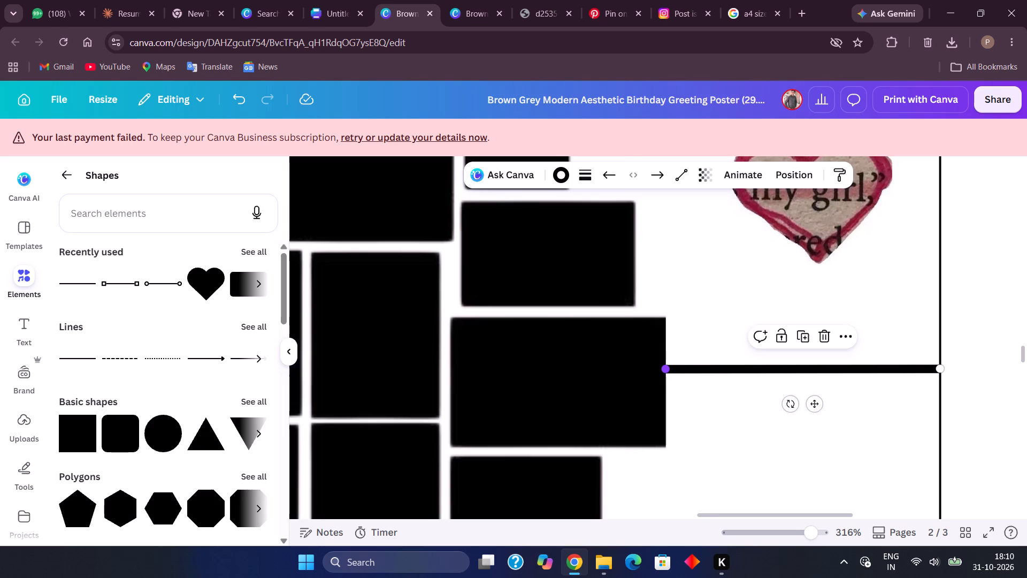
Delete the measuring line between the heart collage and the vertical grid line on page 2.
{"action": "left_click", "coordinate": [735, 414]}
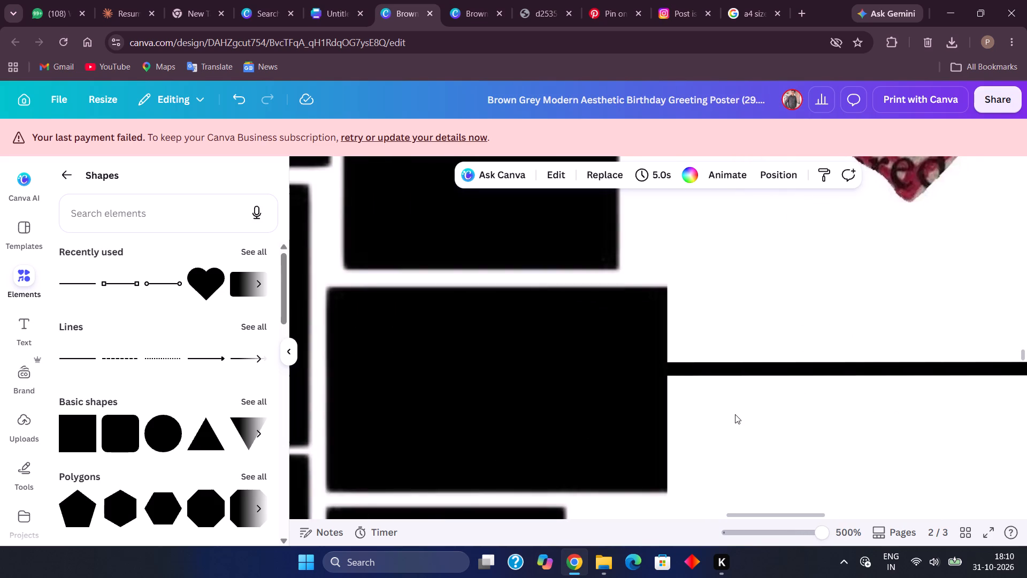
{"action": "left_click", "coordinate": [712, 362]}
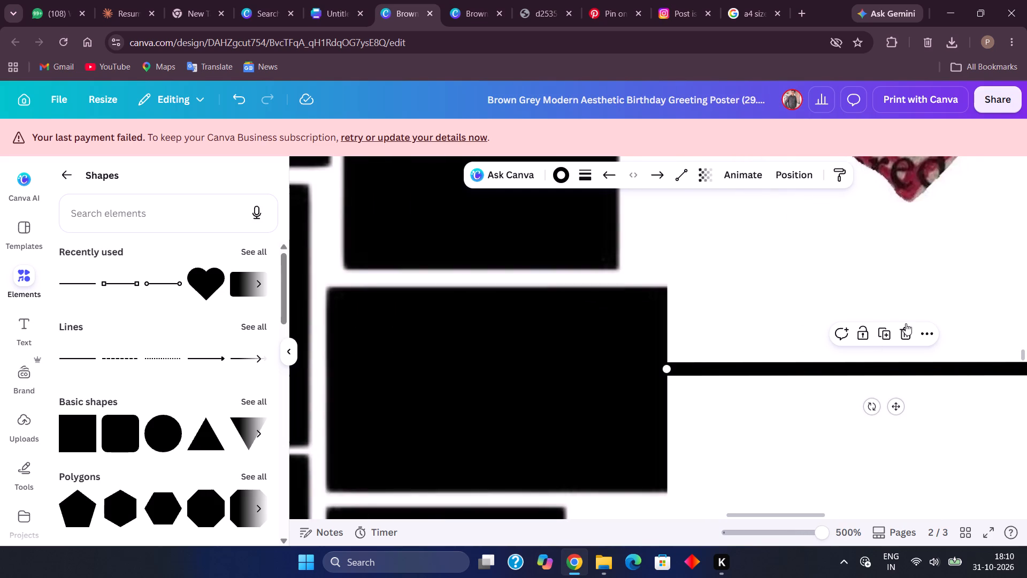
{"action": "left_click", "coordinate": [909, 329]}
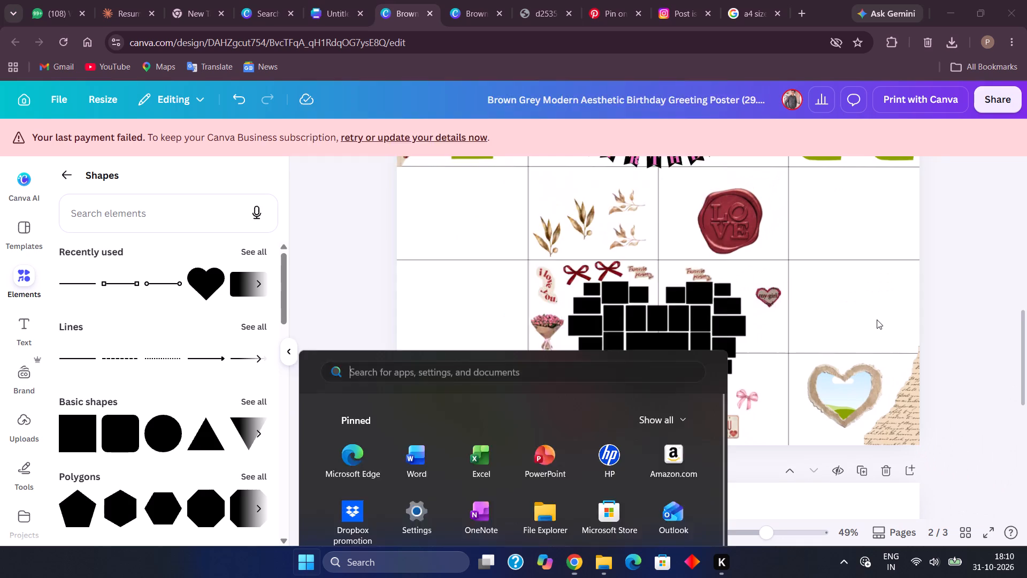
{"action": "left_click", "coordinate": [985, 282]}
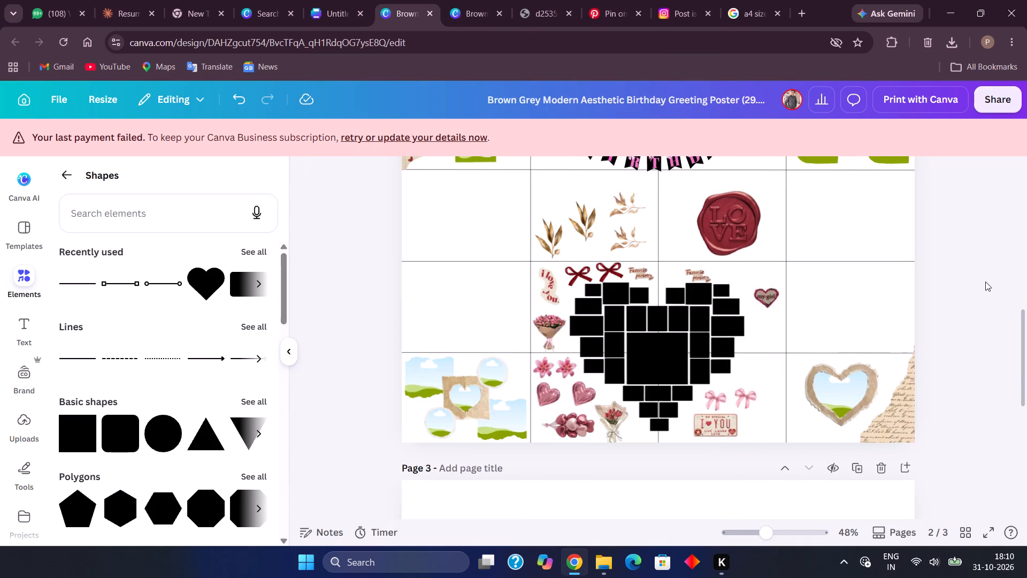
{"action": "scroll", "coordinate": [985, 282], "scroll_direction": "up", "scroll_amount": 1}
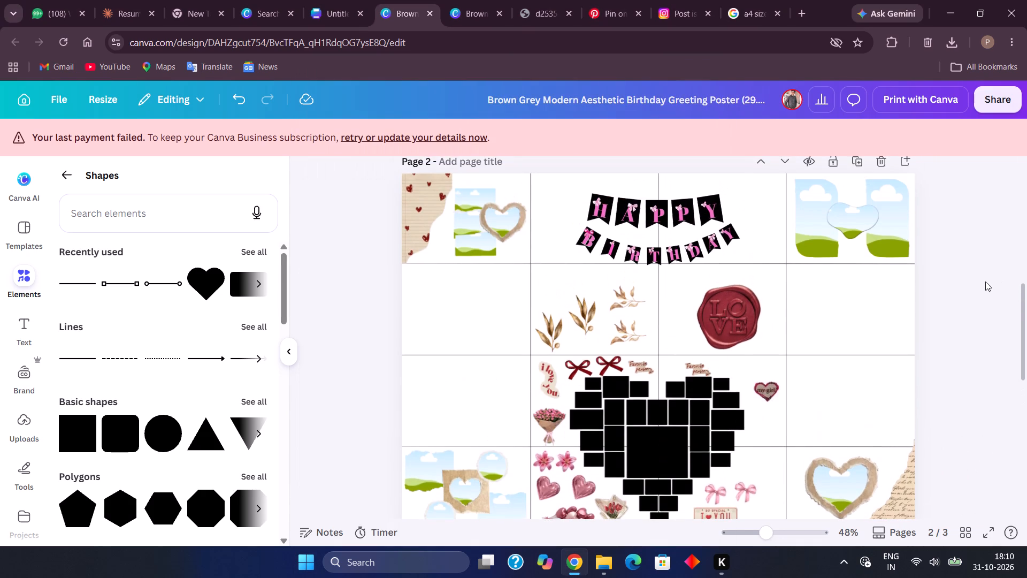
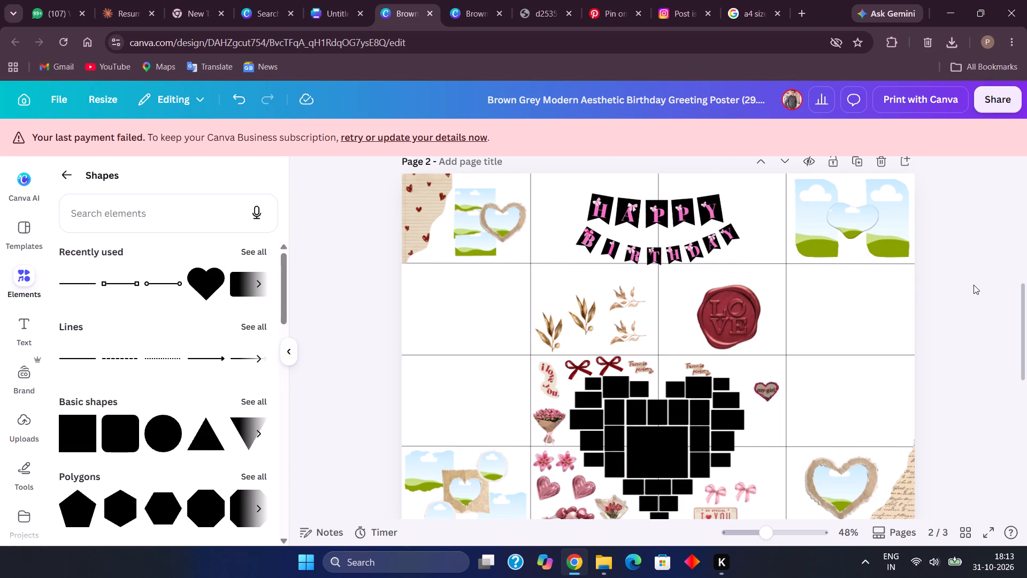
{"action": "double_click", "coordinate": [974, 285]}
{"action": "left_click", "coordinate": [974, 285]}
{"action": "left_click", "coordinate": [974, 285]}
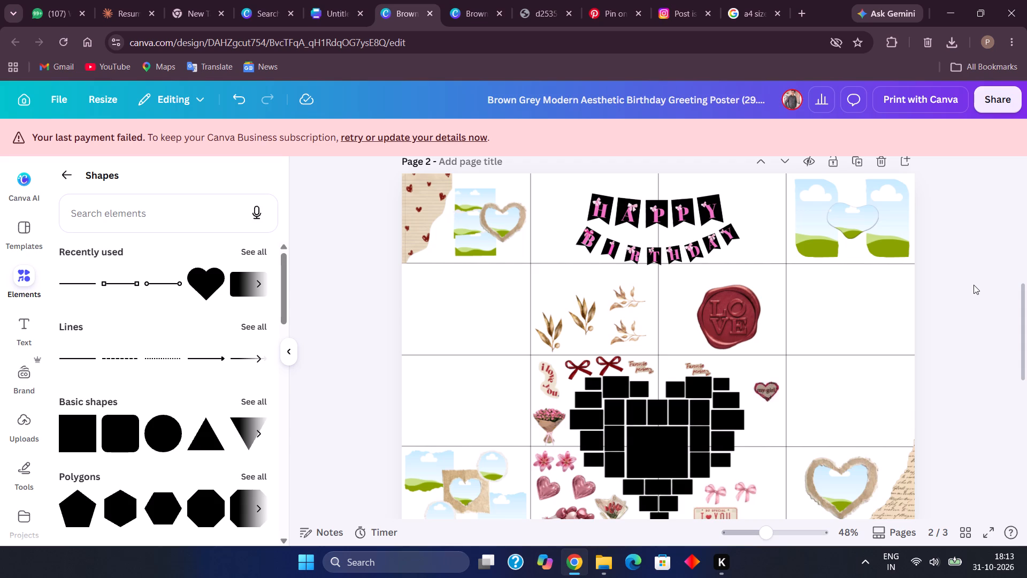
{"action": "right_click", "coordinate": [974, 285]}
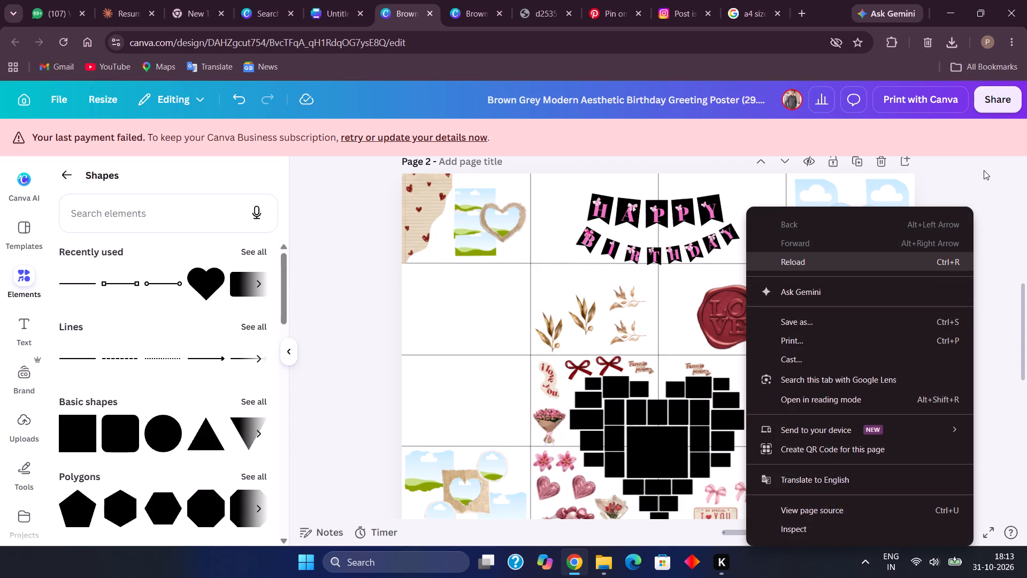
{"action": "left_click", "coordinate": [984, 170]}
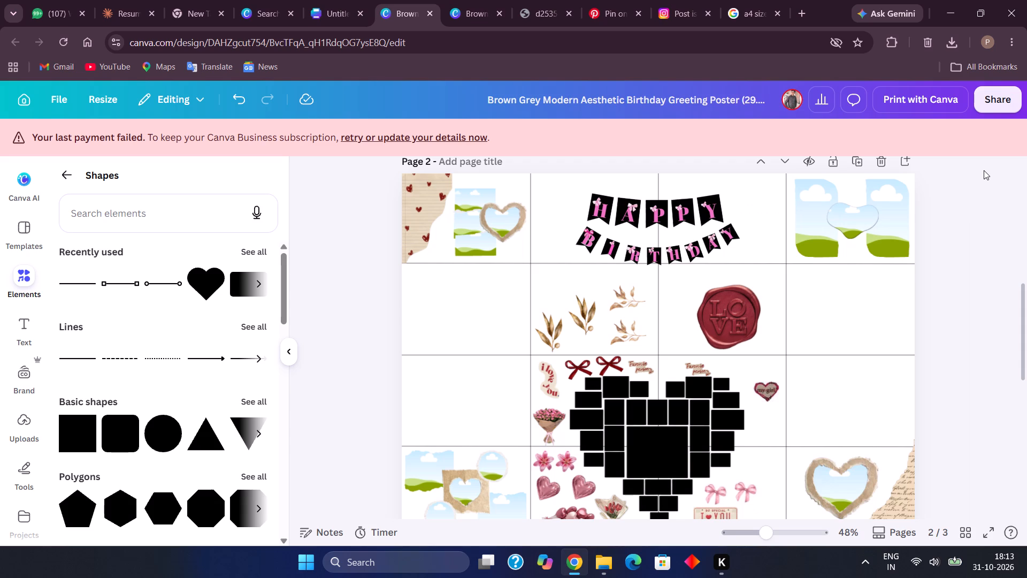
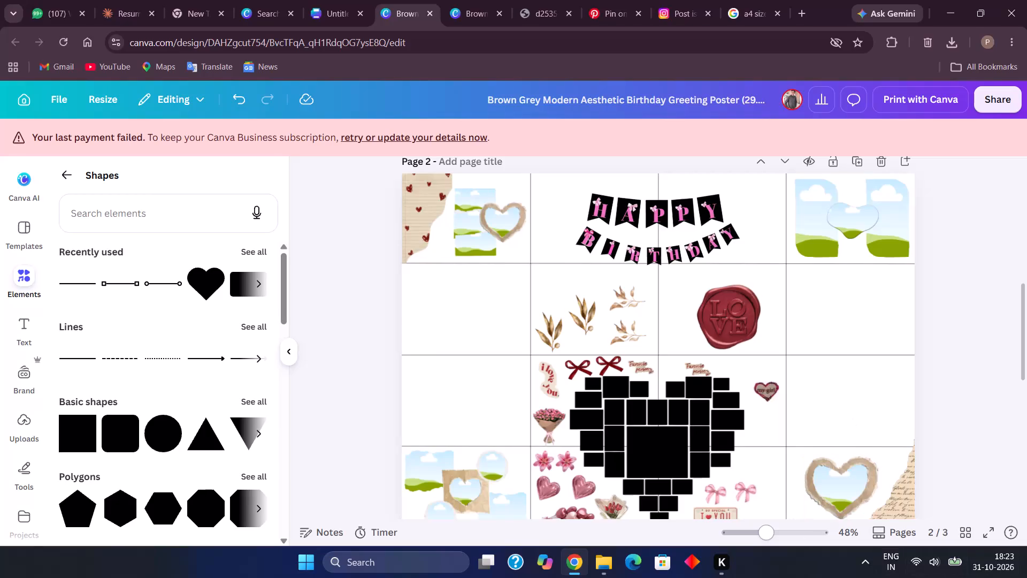
Review the birthday design's three pages, examining the empty grid, the heart collage layout and the blank third page.
{"action": "left_click", "coordinate": [947, 394]}
{"action": "scroll", "coordinate": [978, 399], "scroll_direction": "up", "scroll_amount": 2}
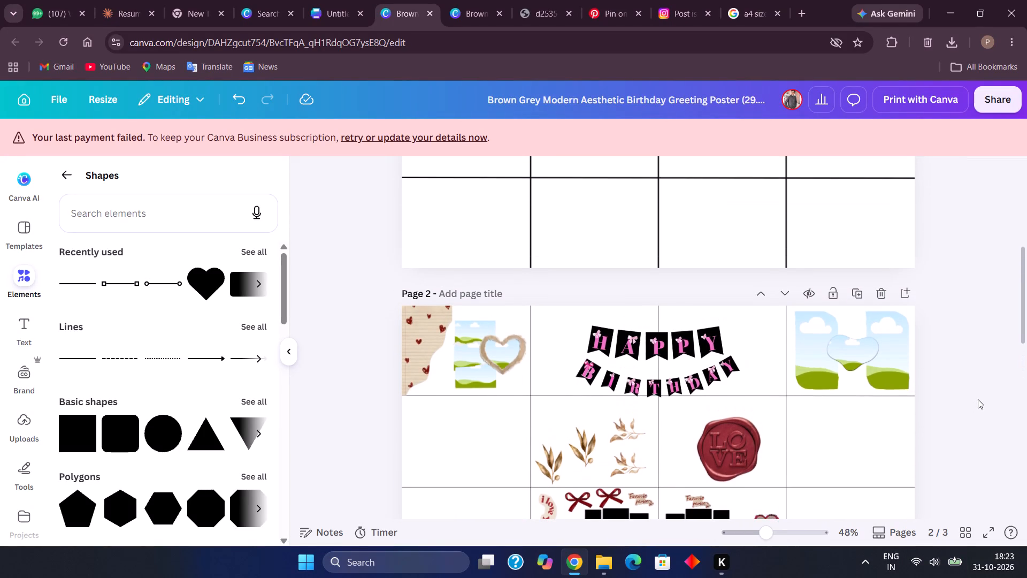
{"action": "scroll", "coordinate": [978, 399], "scroll_direction": "up", "scroll_amount": 1}
{"action": "scroll", "coordinate": [978, 399], "scroll_direction": "down", "scroll_amount": 4}
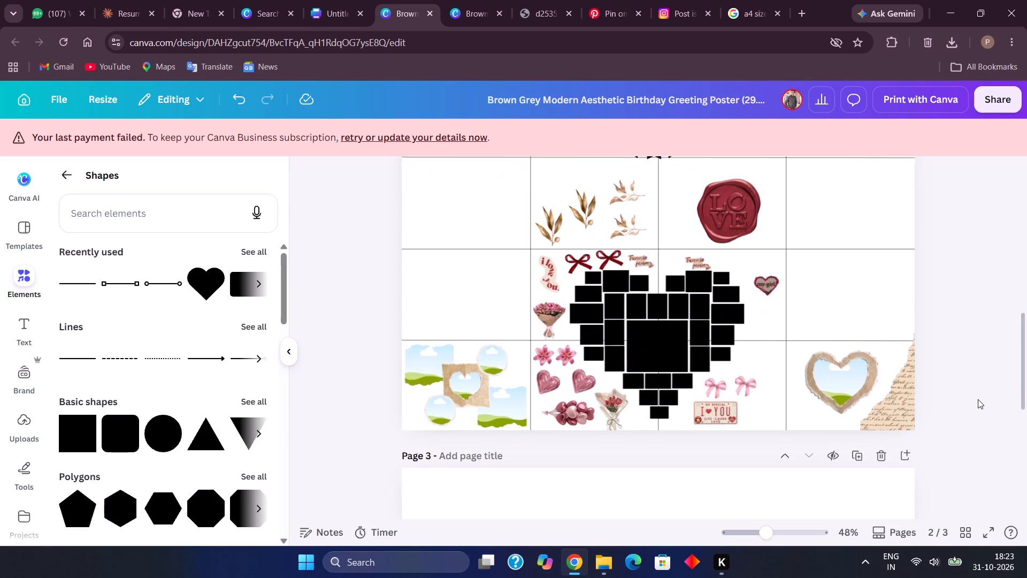
{"action": "scroll", "coordinate": [978, 399], "scroll_direction": "down", "scroll_amount": 1}
{"action": "scroll", "coordinate": [978, 399], "scroll_direction": "up", "scroll_amount": 3}
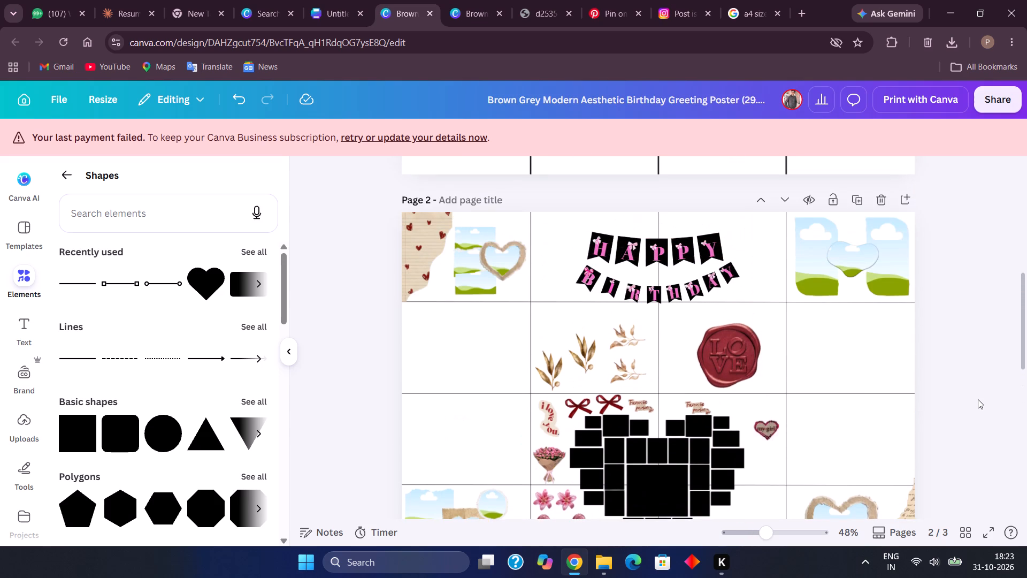
{"action": "scroll", "coordinate": [978, 399], "scroll_direction": "up", "scroll_amount": 5}
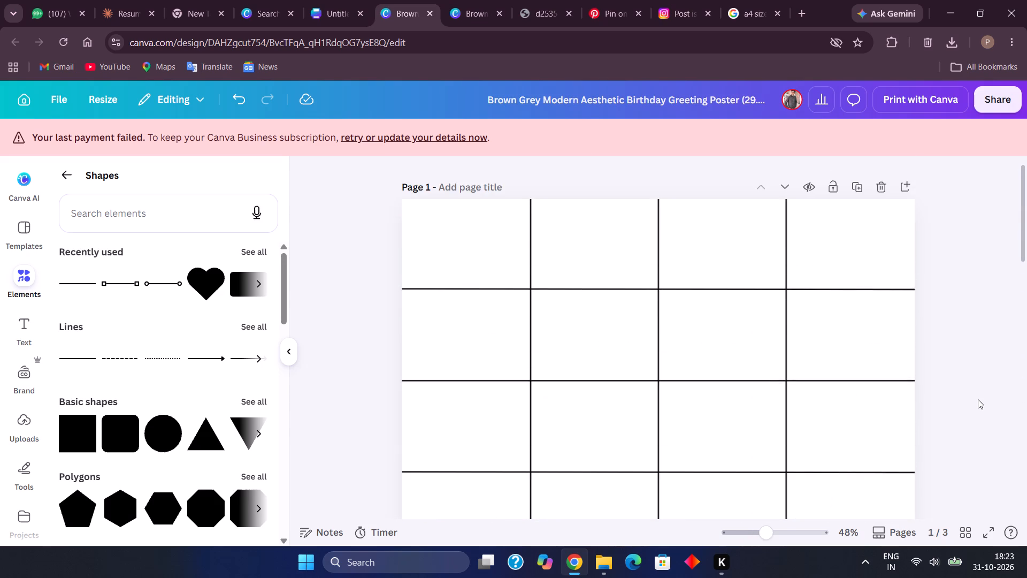
{"action": "scroll", "coordinate": [978, 399], "scroll_direction": "down", "scroll_amount": 11}
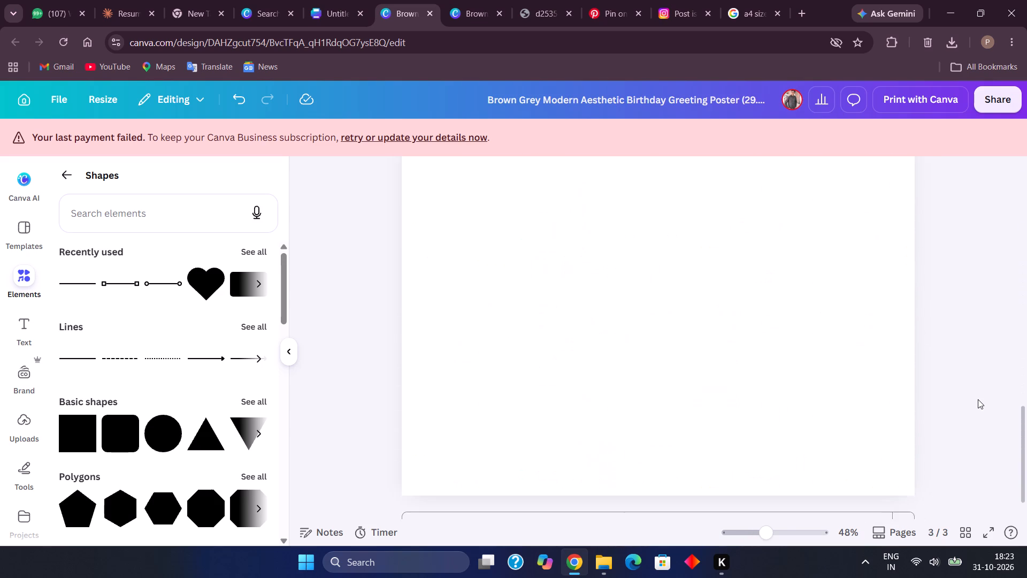
{"action": "scroll", "coordinate": [978, 399], "scroll_direction": "down", "scroll_amount": 2}
{"action": "scroll", "coordinate": [978, 399], "scroll_direction": "up", "scroll_amount": 5}
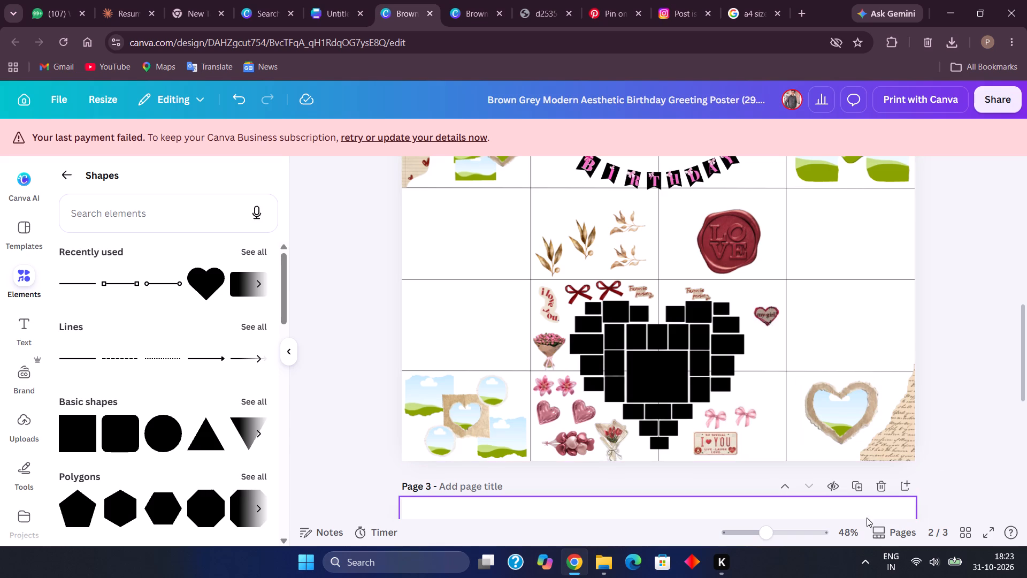
{"action": "scroll", "coordinate": [1008, 437], "scroll_direction": "up", "scroll_amount": 1}
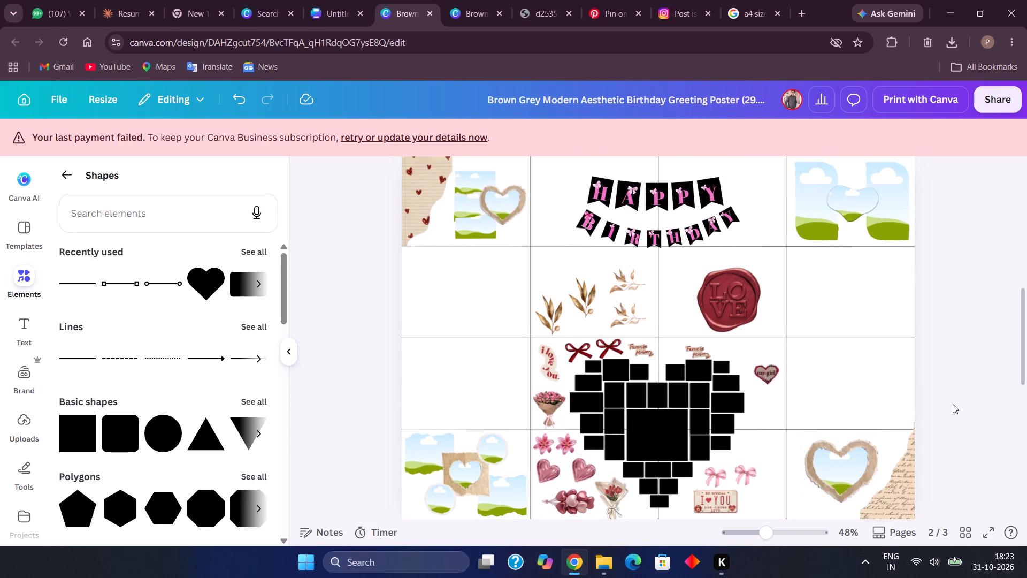
{"action": "scroll", "coordinate": [953, 405], "scroll_direction": "down", "scroll_amount": 1}
{"action": "scroll", "coordinate": [953, 405], "scroll_direction": "up", "scroll_amount": 3}
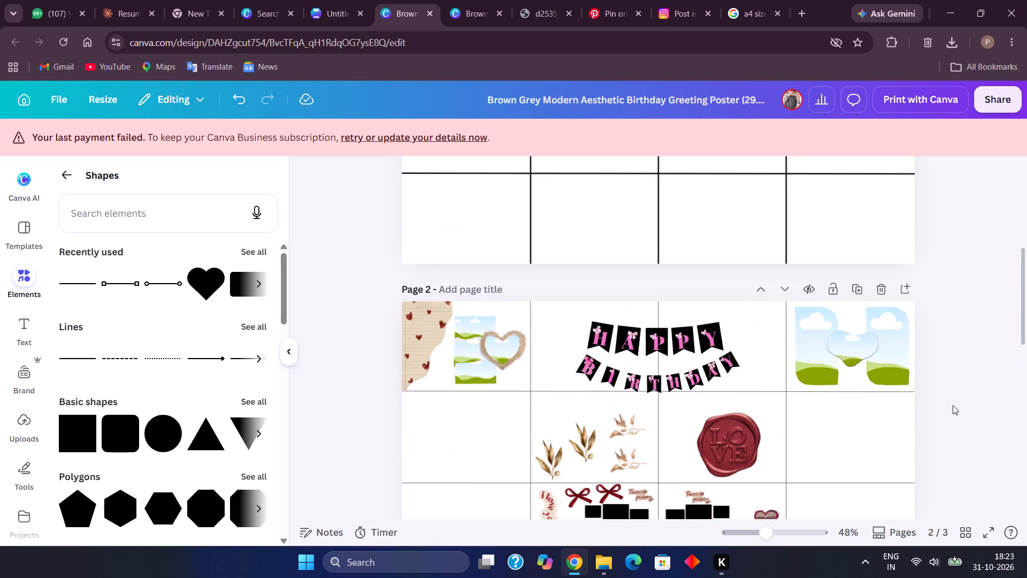
{"action": "scroll", "coordinate": [953, 405], "scroll_direction": "down", "scroll_amount": 5}
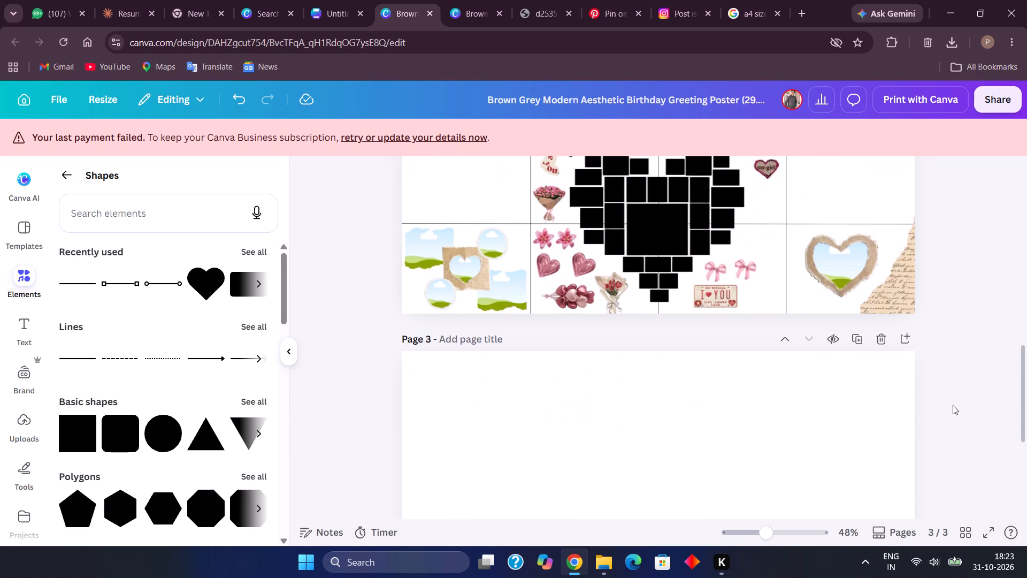
{"action": "scroll", "coordinate": [953, 405], "scroll_direction": "down", "scroll_amount": 2}
{"action": "scroll", "coordinate": [953, 405], "scroll_direction": "up", "scroll_amount": 2}
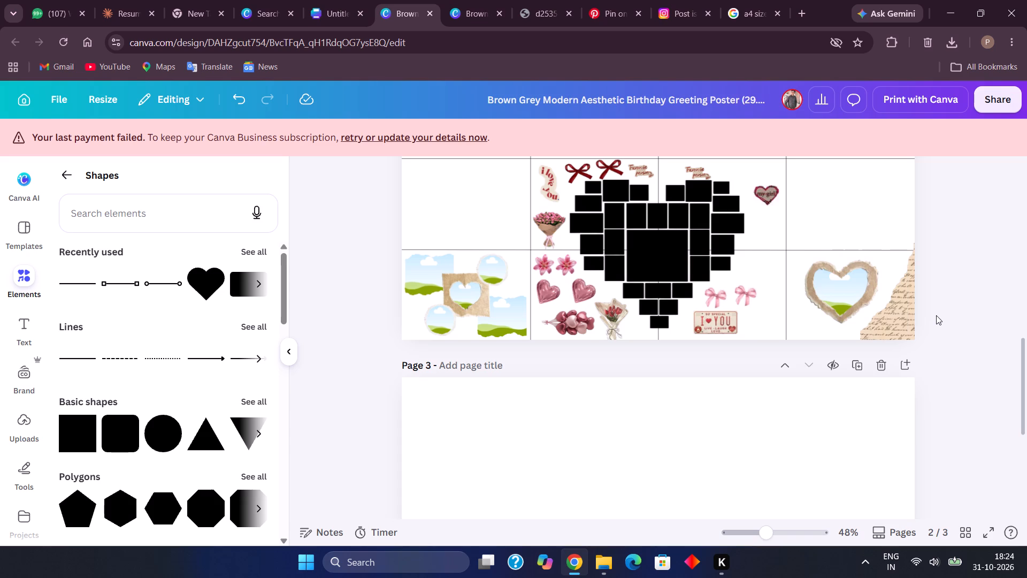
Compare the placement of page 2's heart collage and decorations with the four-column line grid on page 1.
{"action": "scroll", "coordinate": [936, 315], "scroll_direction": "up", "scroll_amount": 1}
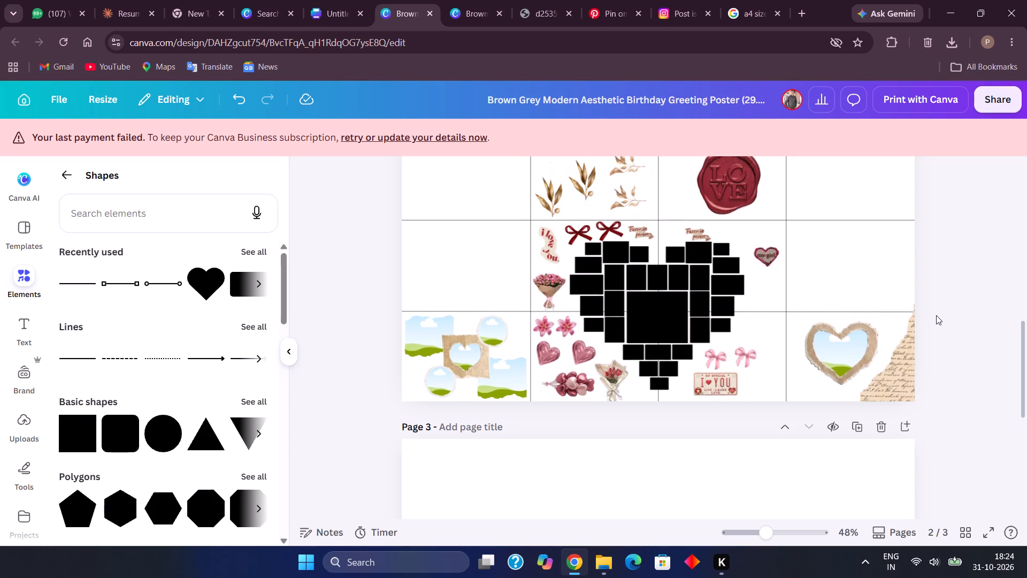
{"action": "scroll", "coordinate": [936, 315], "scroll_direction": "up", "scroll_amount": 2}
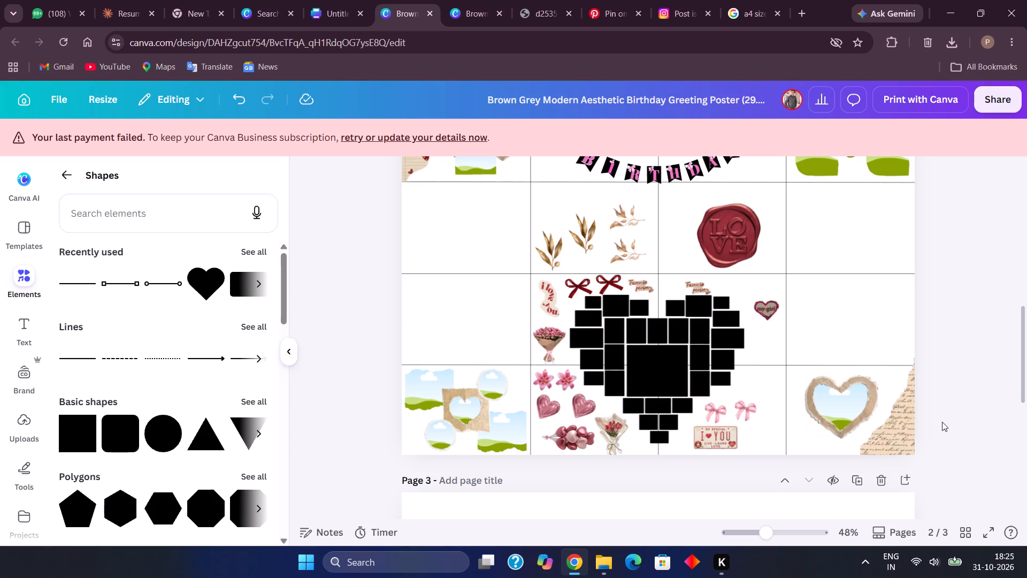
{"action": "scroll", "coordinate": [942, 422], "scroll_direction": "up", "scroll_amount": 1}
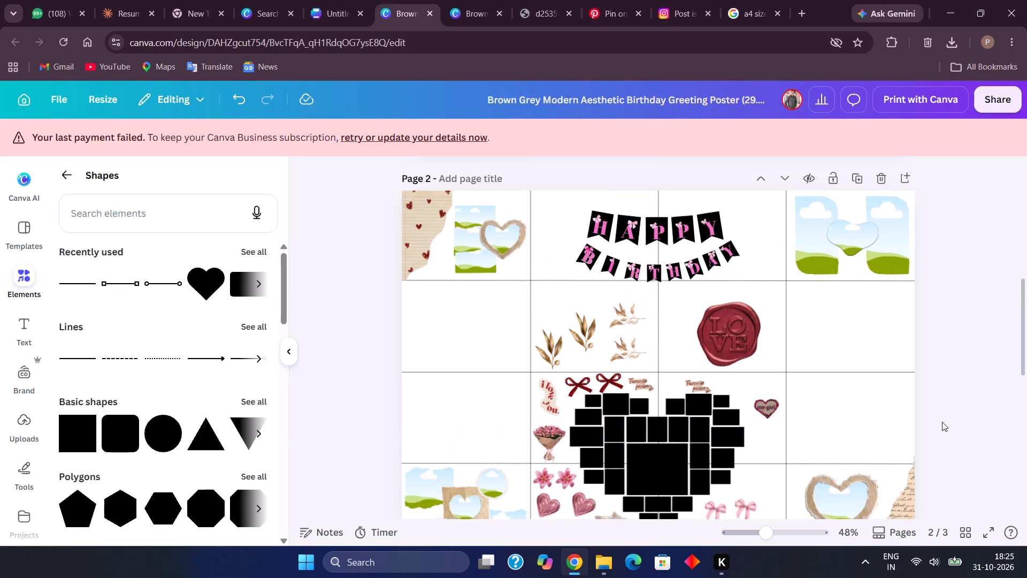
{"action": "scroll", "coordinate": [942, 422], "scroll_direction": "up", "scroll_amount": 8}
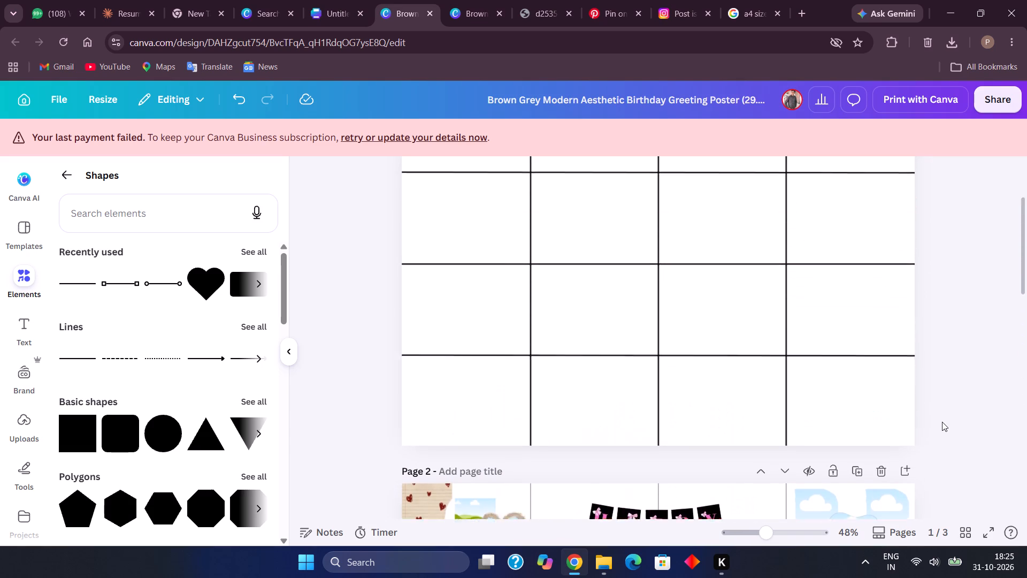
{"action": "scroll", "coordinate": [942, 422], "scroll_direction": "up", "scroll_amount": 1}
{"action": "scroll", "coordinate": [942, 422], "scroll_direction": "down", "scroll_amount": 6}
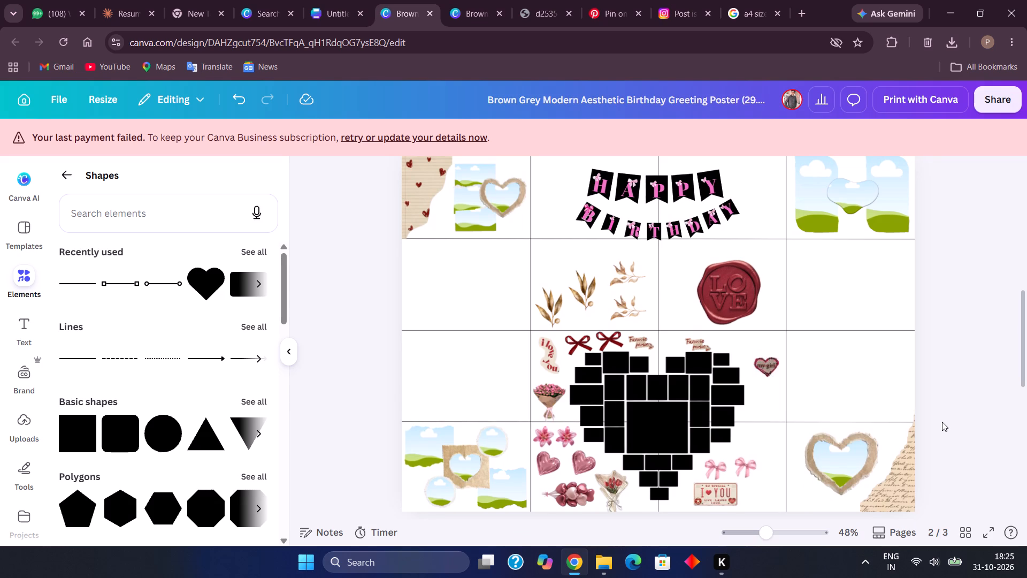
Open a new browser tab, leaving it blank, and return to the search results for A4 paper size in centimetres.
{"action": "left_click", "coordinate": [807, 5]}
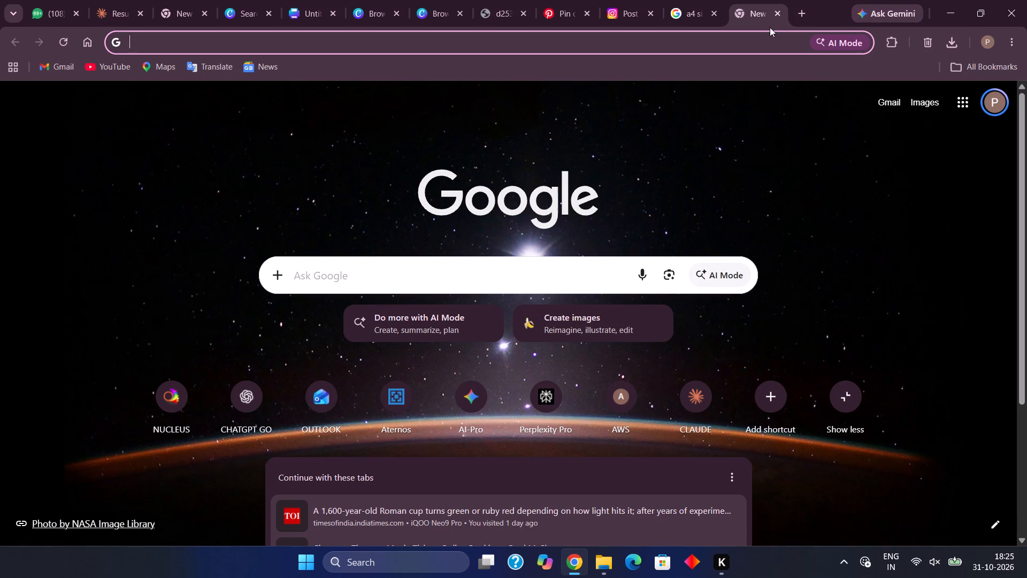
{"action": "left_click", "coordinate": [695, 0]}
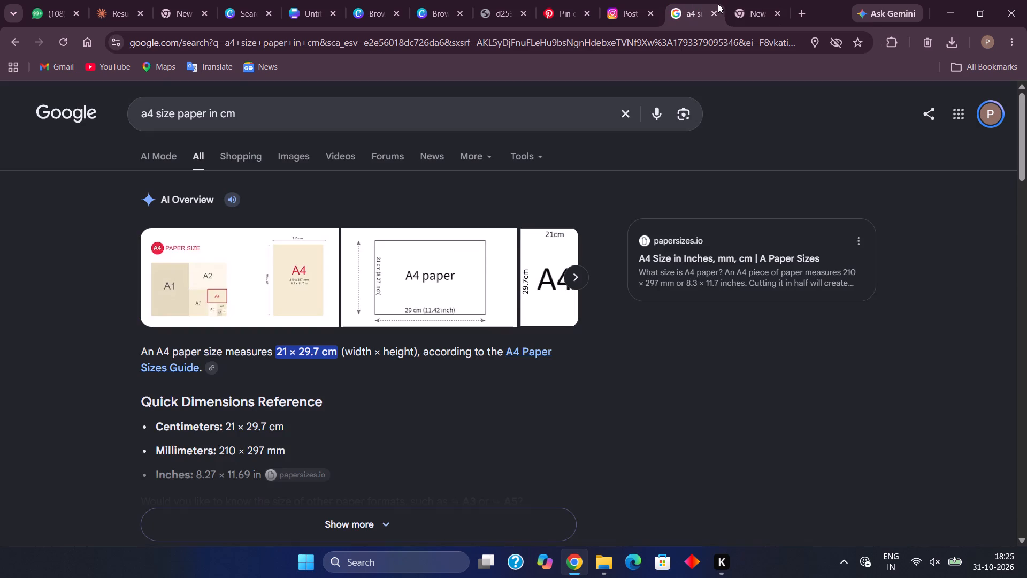
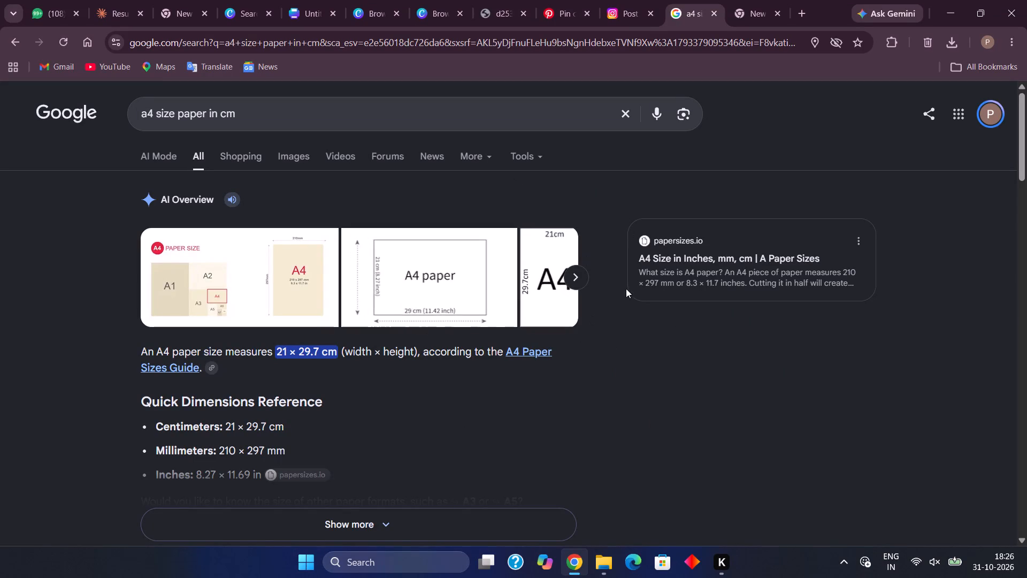
Recheck the A4 paper size in centimetres in the Google results and return to the Canva birthday poster with the black heart collage.
{"action": "left_click", "coordinate": [620, 0]}
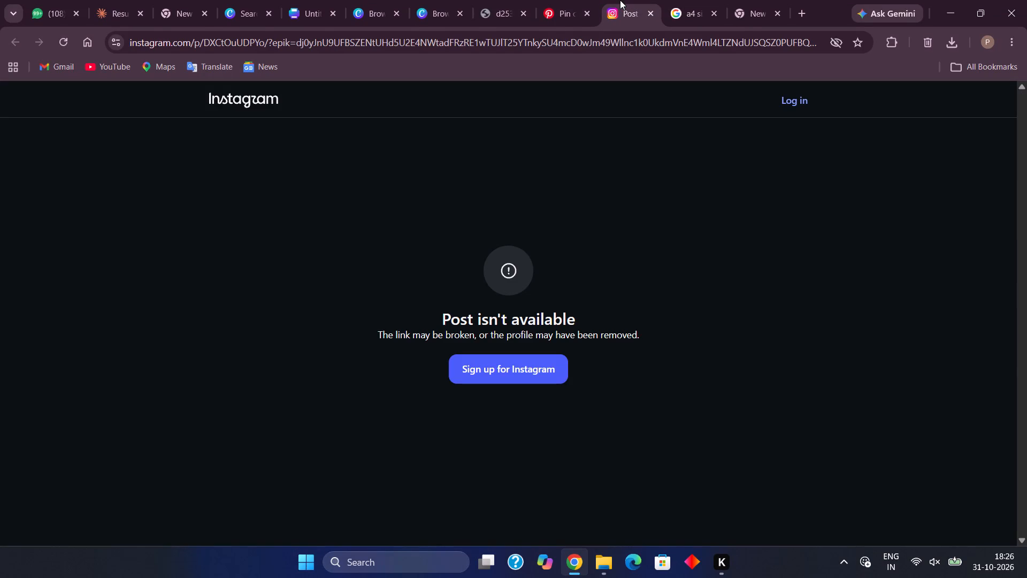
{"action": "left_click", "coordinate": [695, 2]}
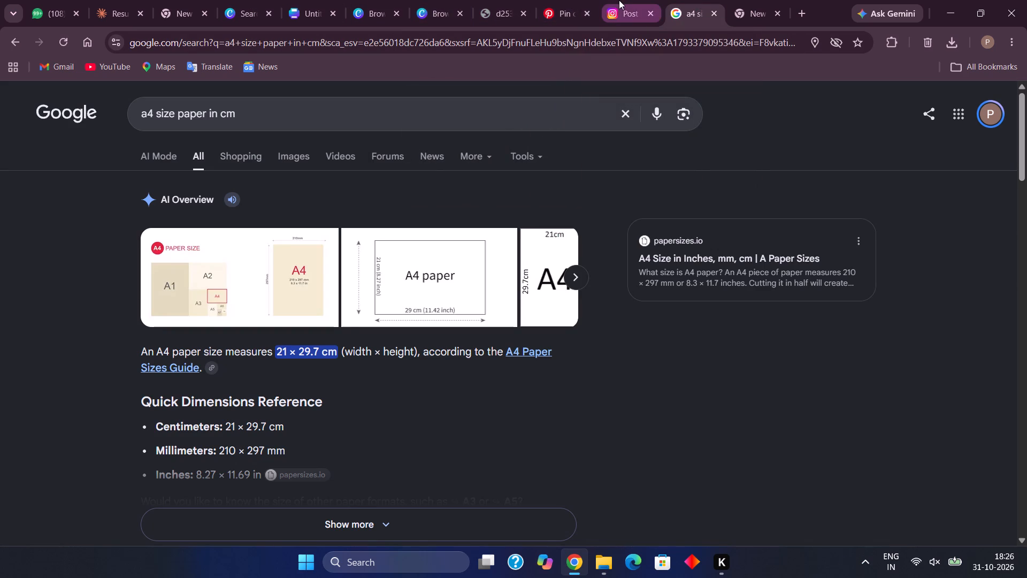
{"action": "left_click", "coordinate": [436, 10]}
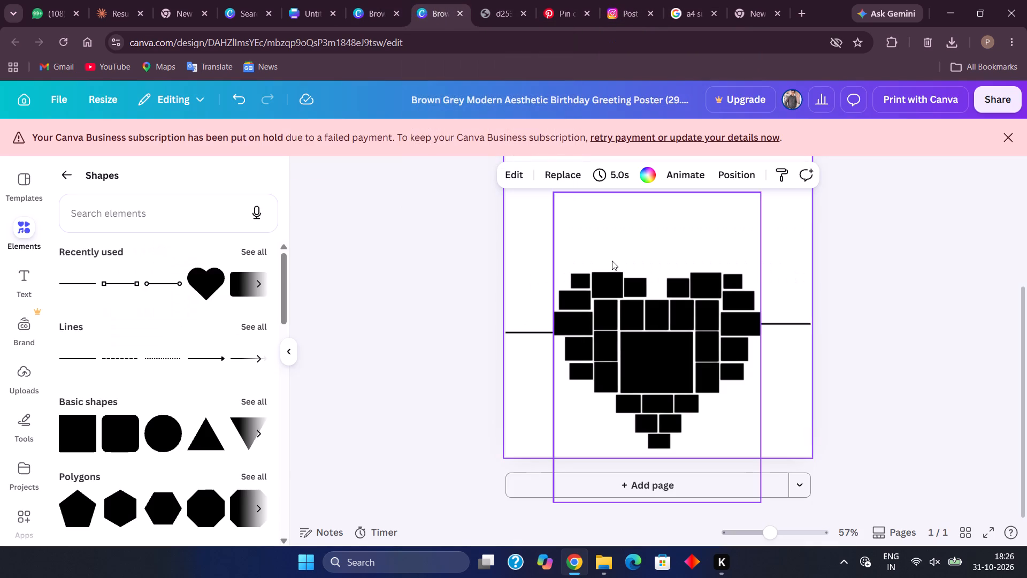
Delete the two short horizontal margin lines on either side of the heart collage.
{"action": "left_click", "coordinate": [775, 323]}
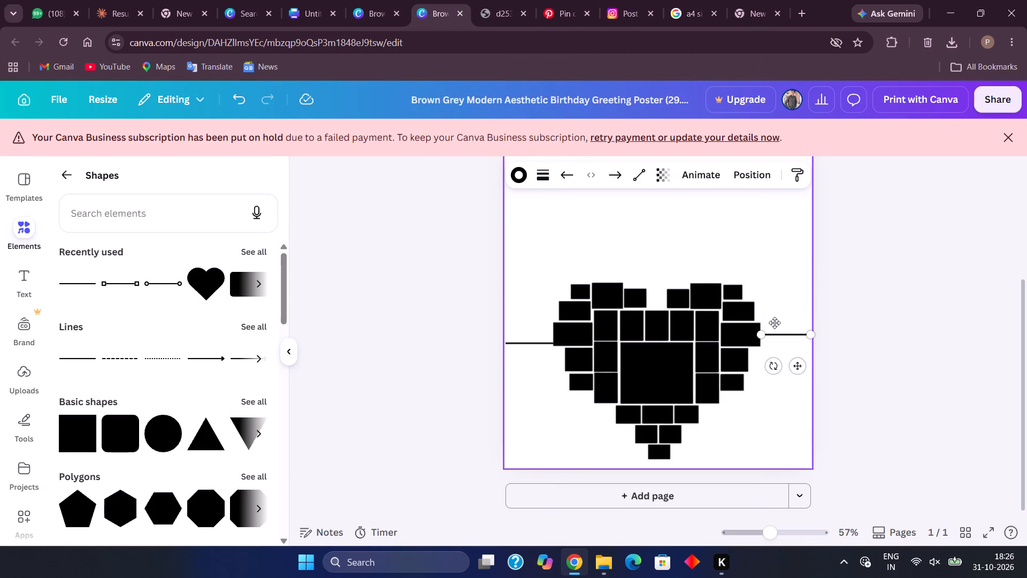
{"action": "left_click", "coordinate": [813, 307]}
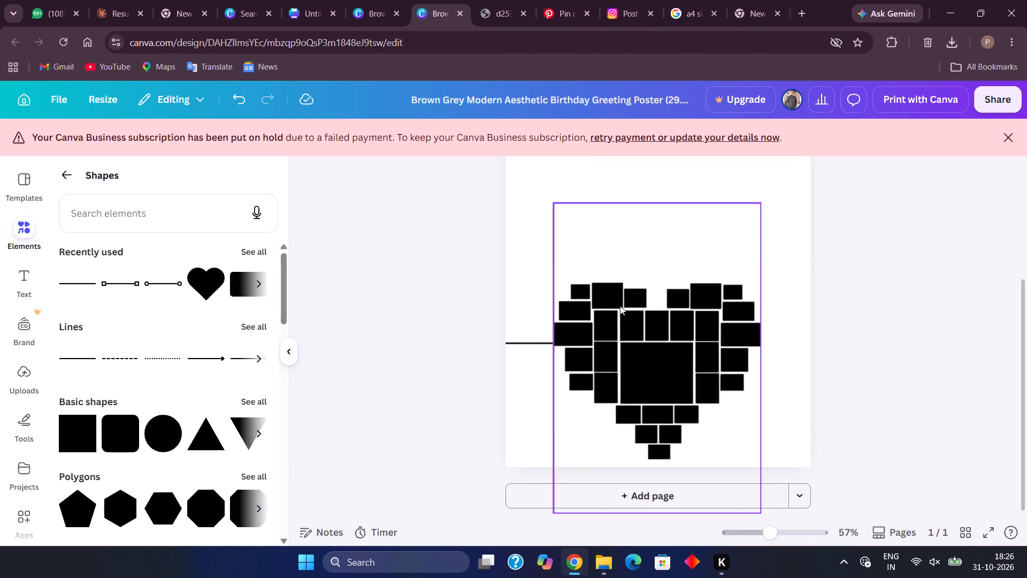
{"action": "left_click", "coordinate": [538, 343]}
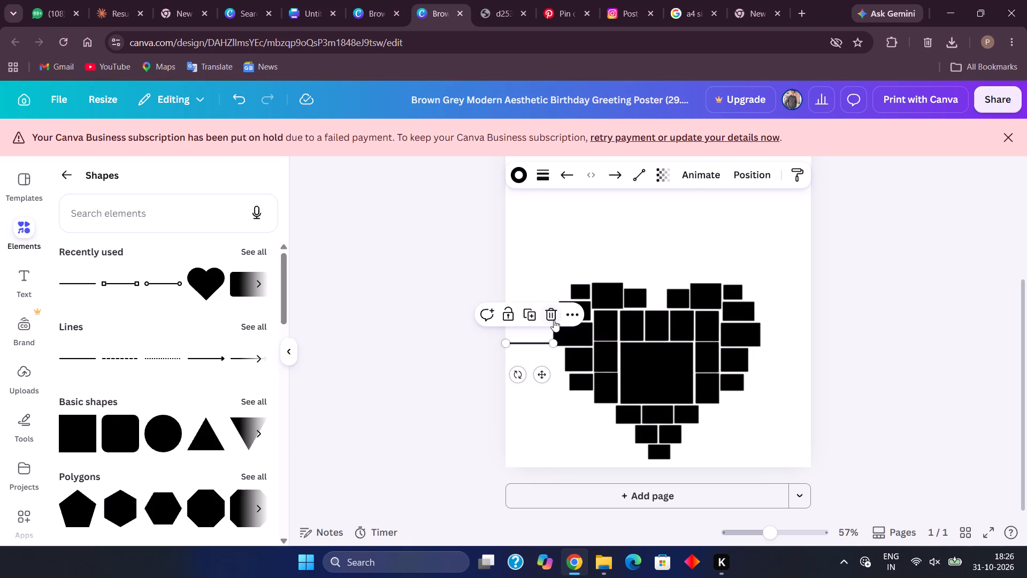
{"action": "left_click", "coordinate": [552, 315]}
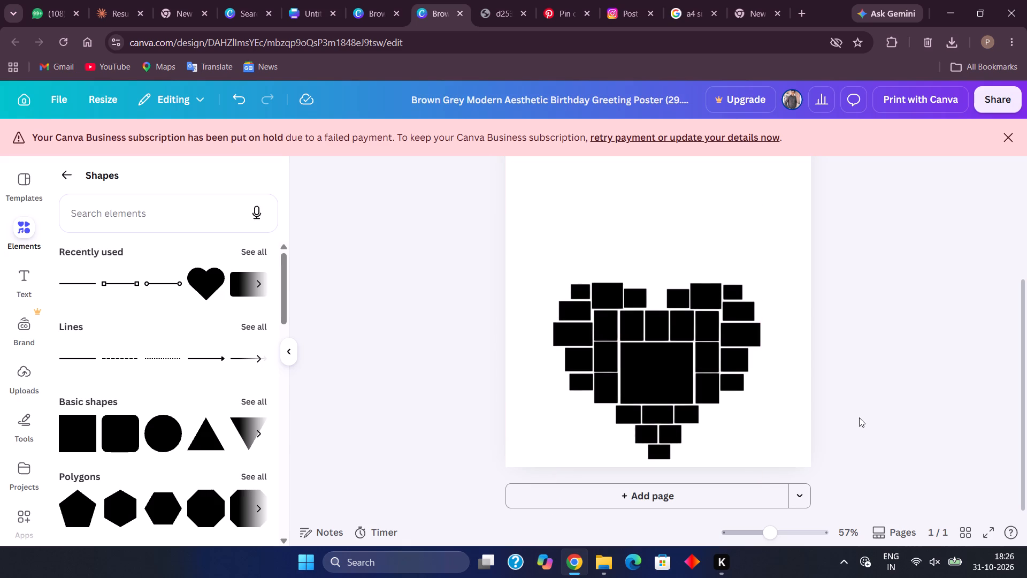
{"action": "left_click", "coordinate": [859, 417]}
Inspect the heart collage's edges and side margins close up, along with the blank area above it on the poster.
{"action": "scroll", "coordinate": [741, 293], "scroll_direction": "up", "scroll_amount": 1}
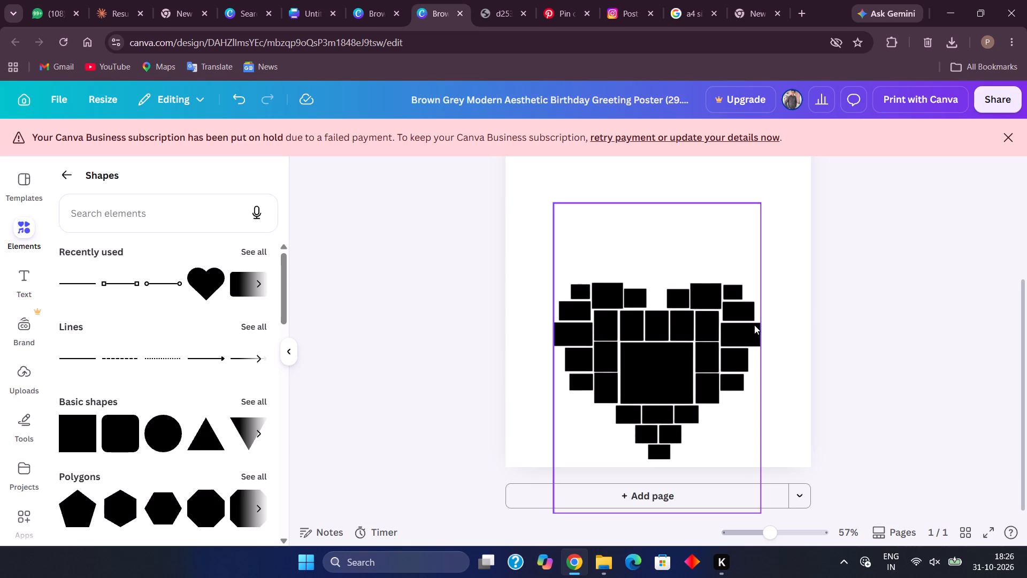
{"action": "left_click", "coordinate": [824, 310]}
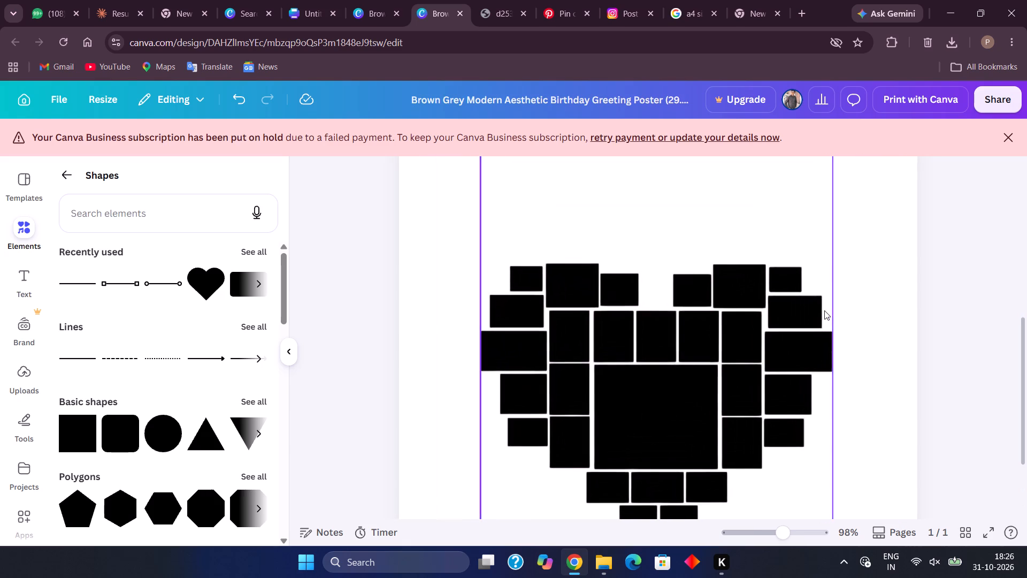
{"action": "left_click", "coordinate": [962, 326]}
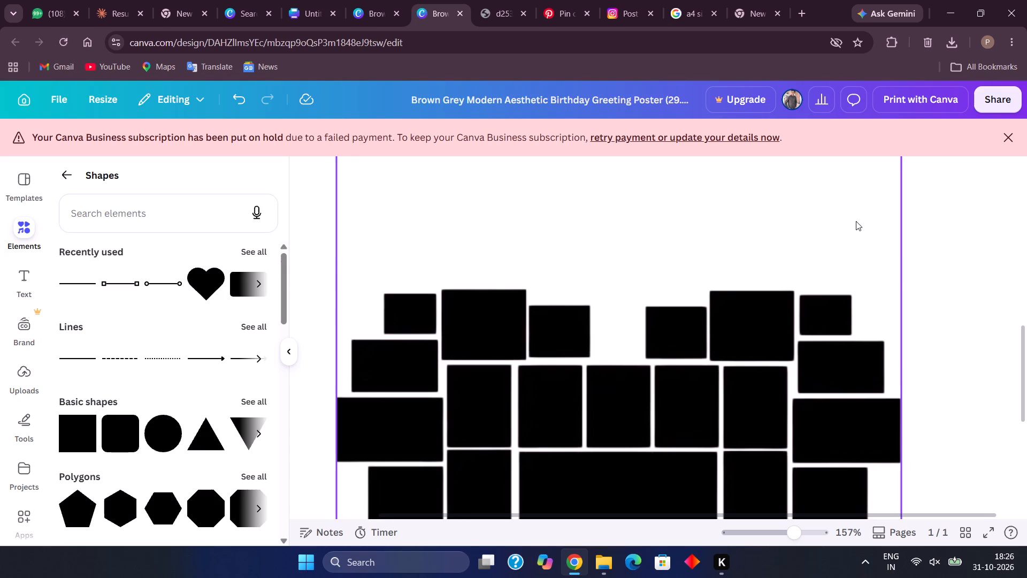
{"action": "left_click", "coordinate": [968, 321]}
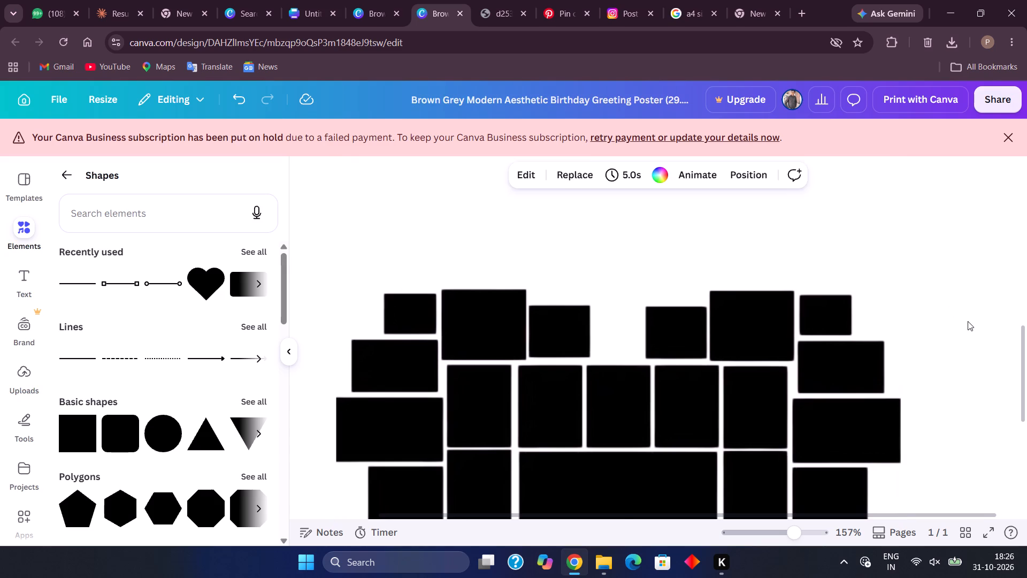
{"action": "scroll", "coordinate": [968, 321], "scroll_direction": "down", "scroll_amount": 2}
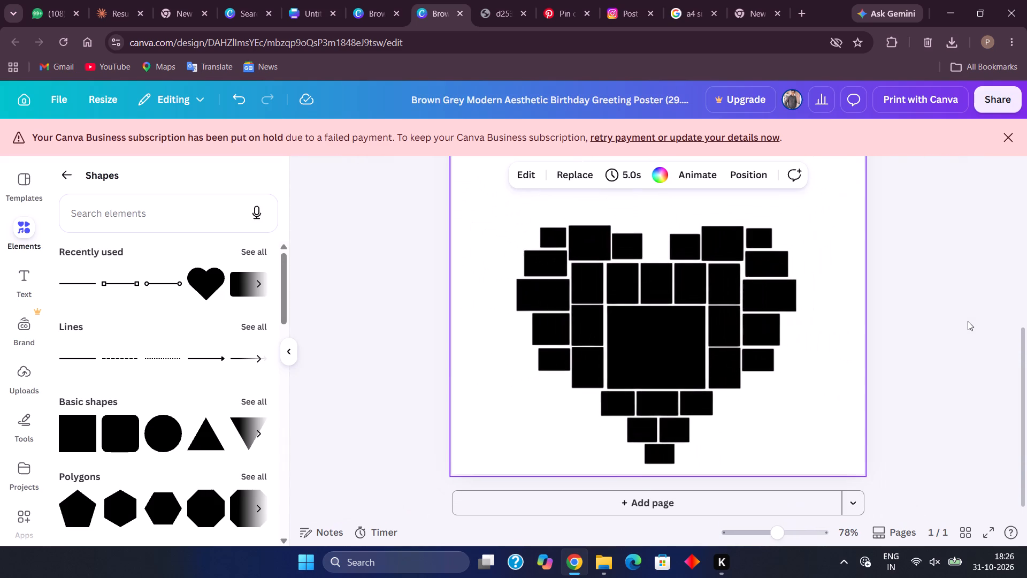
{"action": "scroll", "coordinate": [934, 313], "scroll_direction": "up", "scroll_amount": 1}
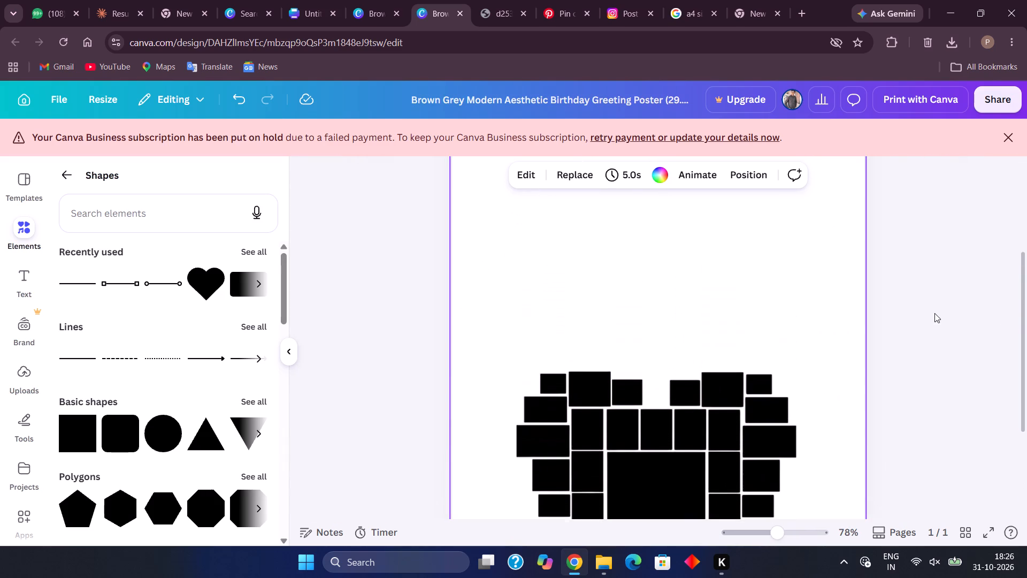
{"action": "scroll", "coordinate": [934, 313], "scroll_direction": "up", "scroll_amount": 1}
{"action": "scroll", "coordinate": [934, 313], "scroll_direction": "down", "scroll_amount": 2}
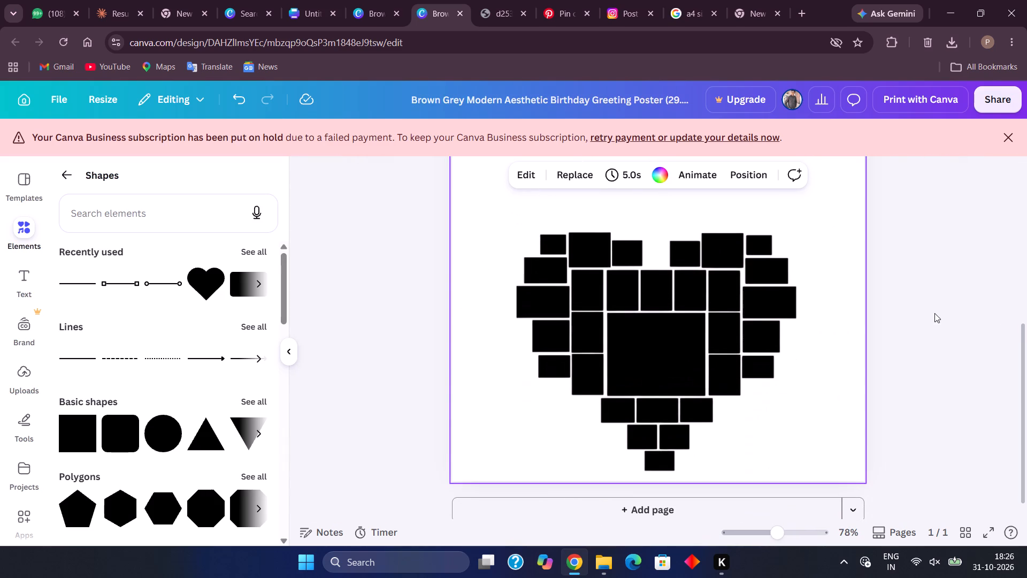
{"action": "scroll", "coordinate": [934, 313], "scroll_direction": "down", "scroll_amount": 1}
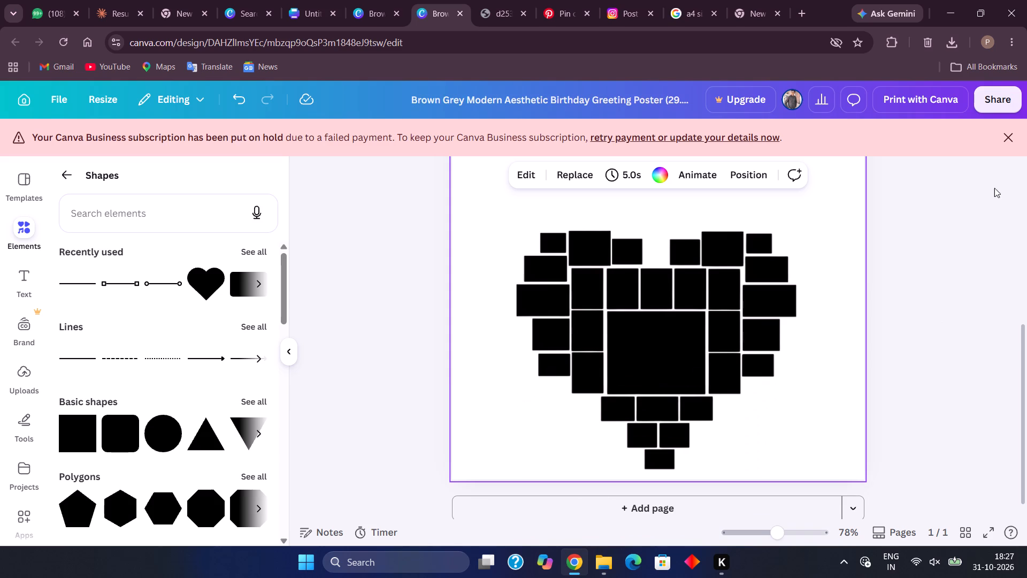
{"action": "scroll", "coordinate": [975, 299], "scroll_direction": "up", "scroll_amount": 2}
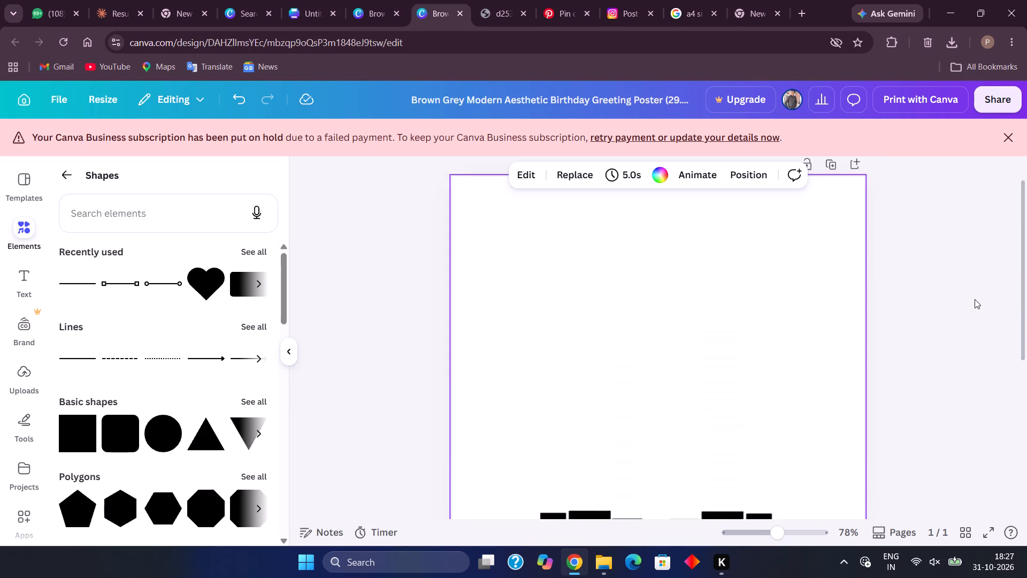
{"action": "scroll", "coordinate": [975, 299], "scroll_direction": "up", "scroll_amount": 1}
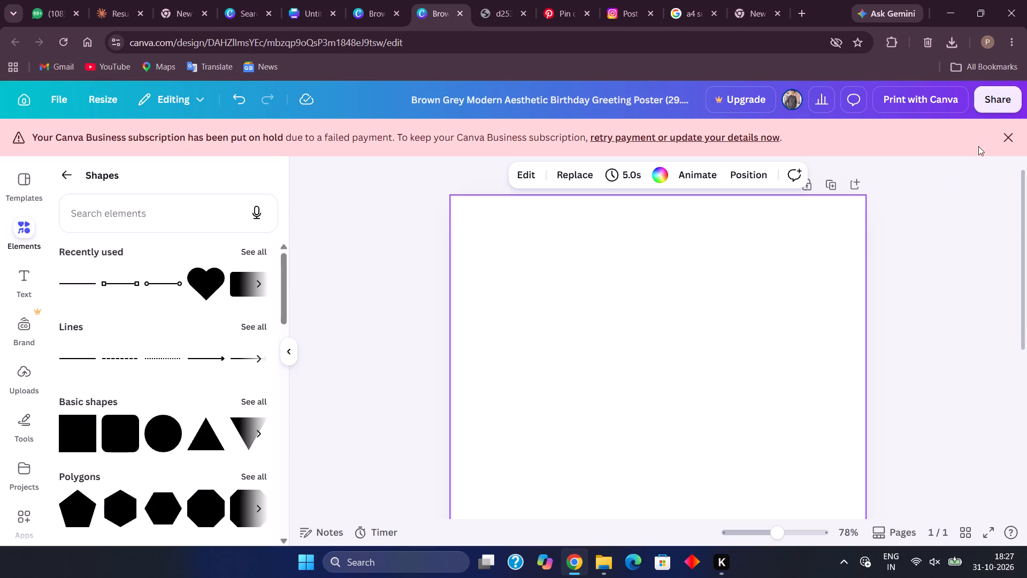
Dismiss the Canva Business subscription payment notice above the editor.
{"action": "left_click", "coordinate": [1007, 133]}
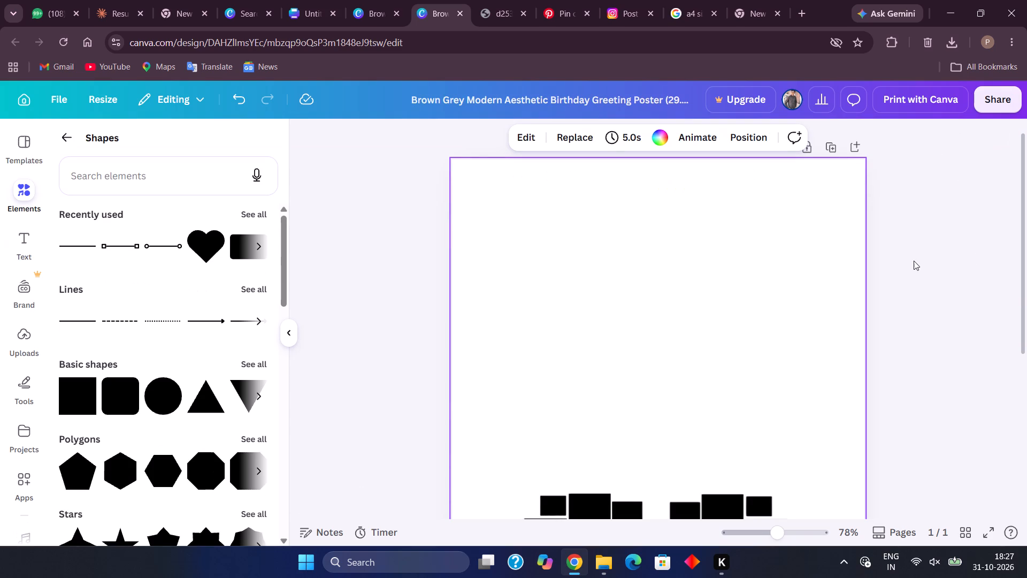
Review the heart collage's placement against the blank upper part of the poster page.
{"action": "scroll", "coordinate": [914, 261], "scroll_direction": "up", "scroll_amount": 1}
{"action": "scroll", "coordinate": [914, 261], "scroll_direction": "down", "scroll_amount": 3}
{"action": "scroll", "coordinate": [914, 261], "scroll_direction": "up", "scroll_amount": 2}
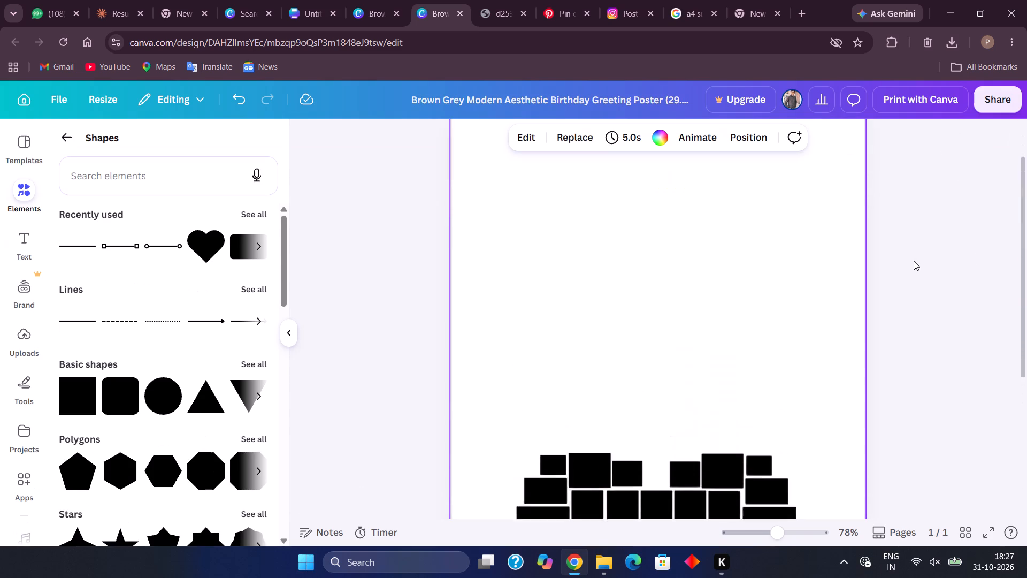
{"action": "scroll", "coordinate": [914, 261], "scroll_direction": "up", "scroll_amount": 6}
{"action": "scroll", "coordinate": [914, 261], "scroll_direction": "down", "scroll_amount": 4}
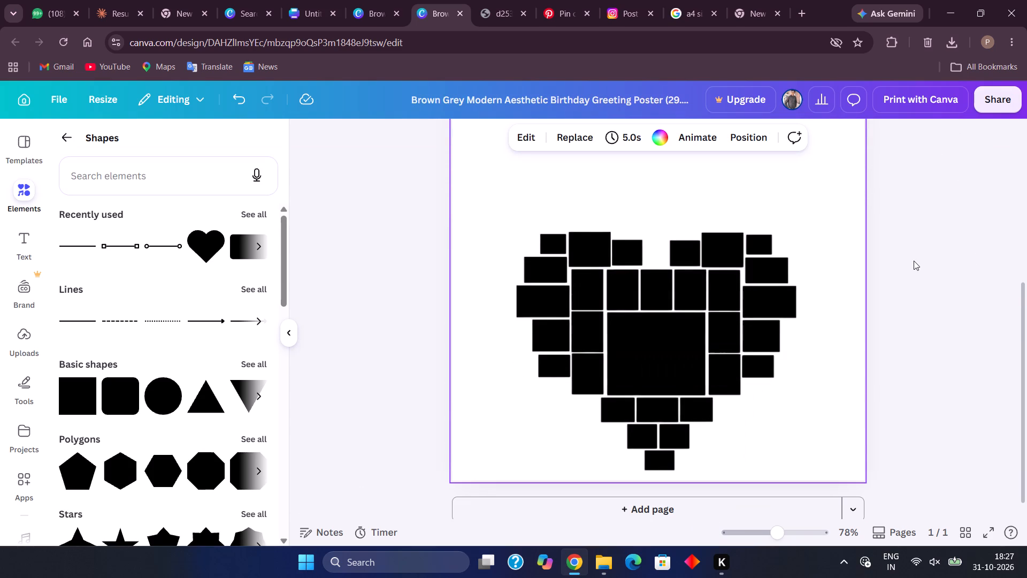
{"action": "left_click", "coordinate": [914, 261]}
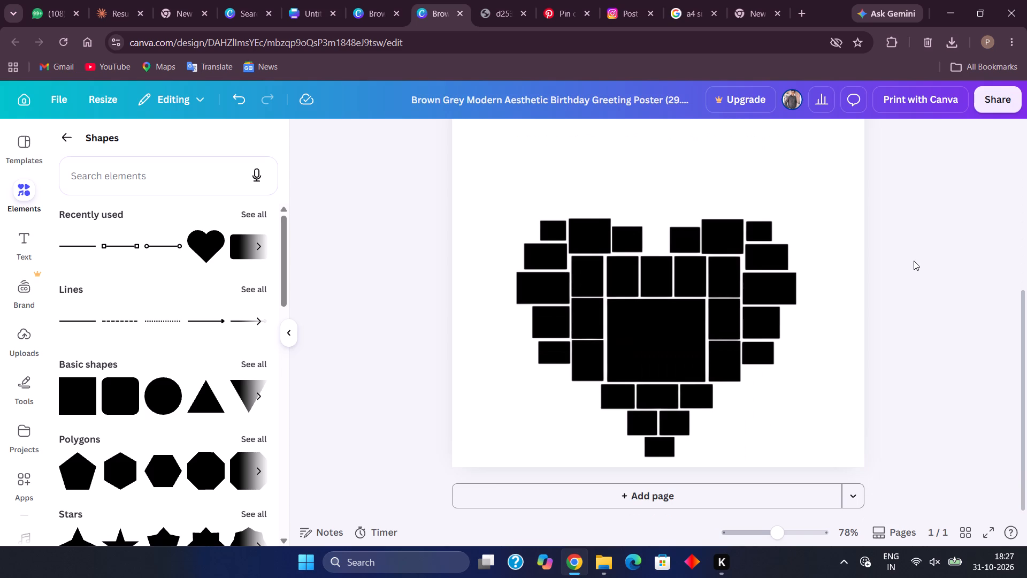
Go through the open browser reference pages to the full-size Pinterest image of the black birthday card with the heart-shaped photo collage.
{"action": "left_click", "coordinate": [808, 385]}
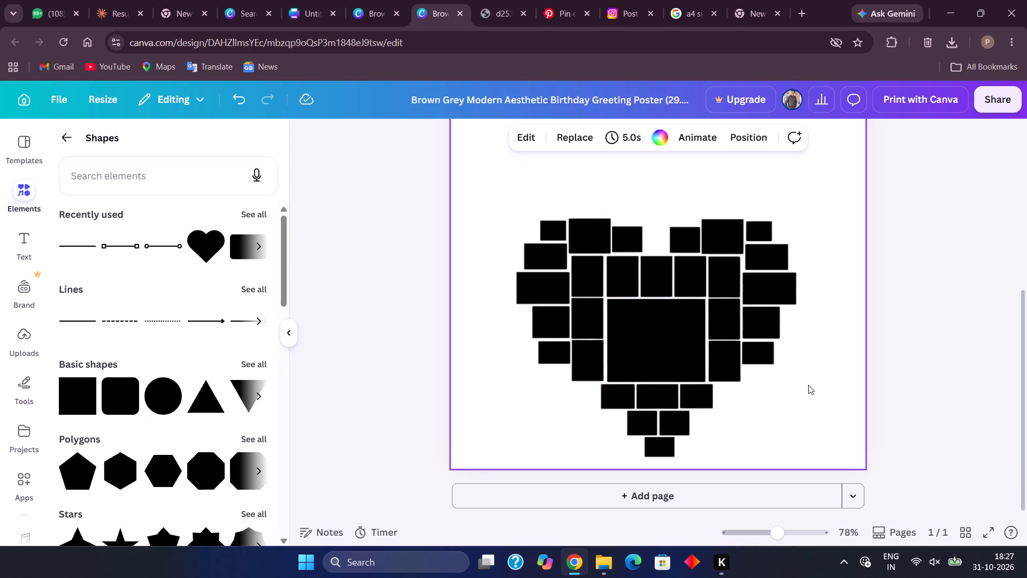
{"action": "left_click", "coordinate": [748, 0]}
{"action": "left_click", "coordinate": [706, 0]}
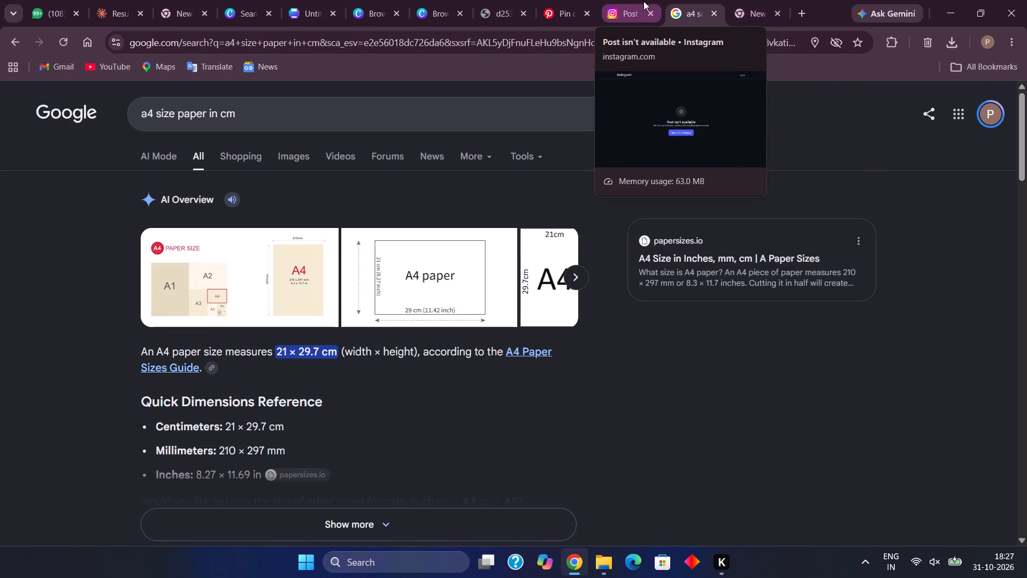
{"action": "left_click", "coordinate": [622, 9]}
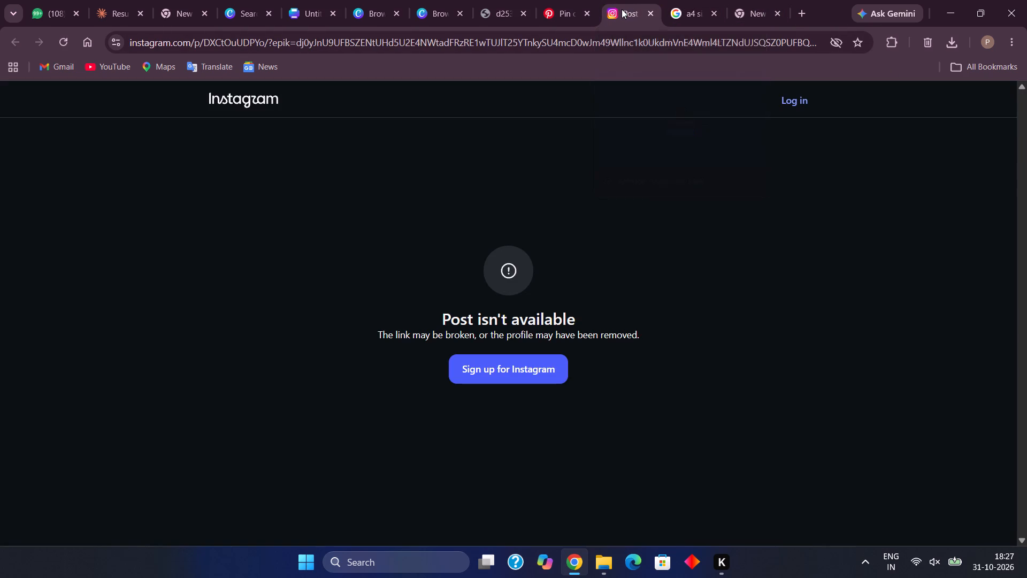
{"action": "left_click", "coordinate": [577, 0]}
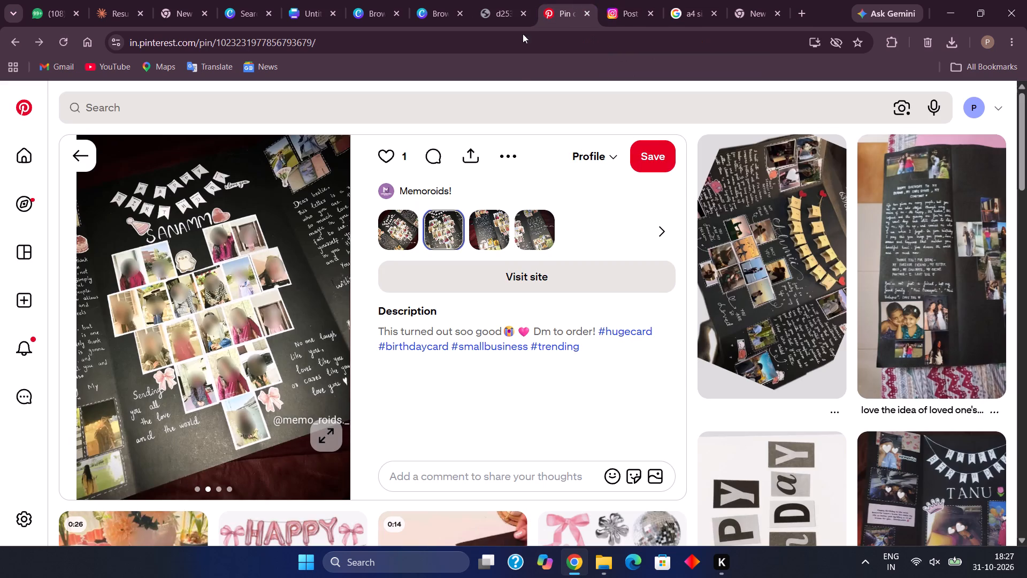
{"action": "left_click", "coordinate": [486, 0]}
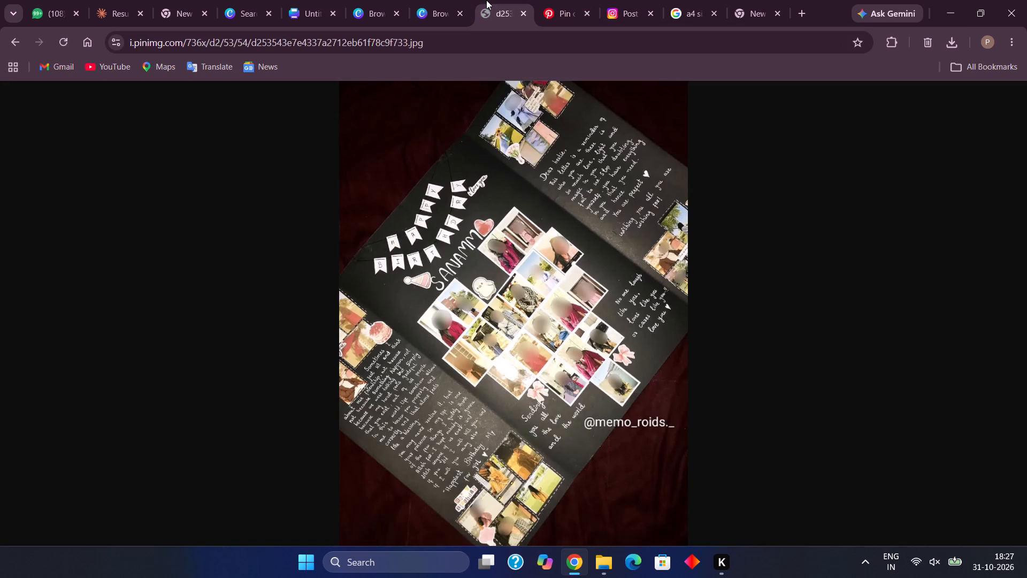
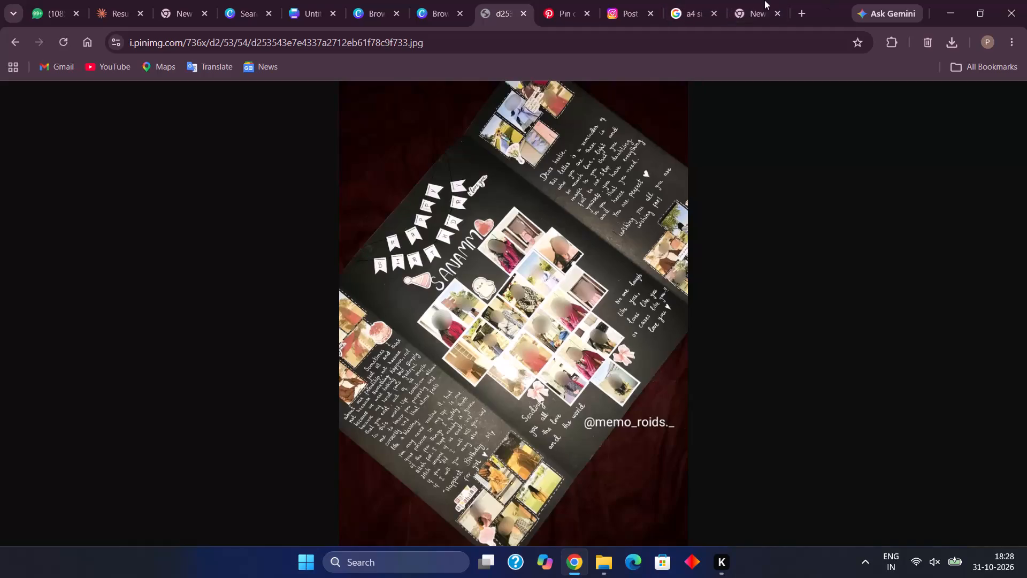
Switch to the blank new browser tab and enter a Google search for "railway help".
{"action": "left_click", "coordinate": [748, 0]}
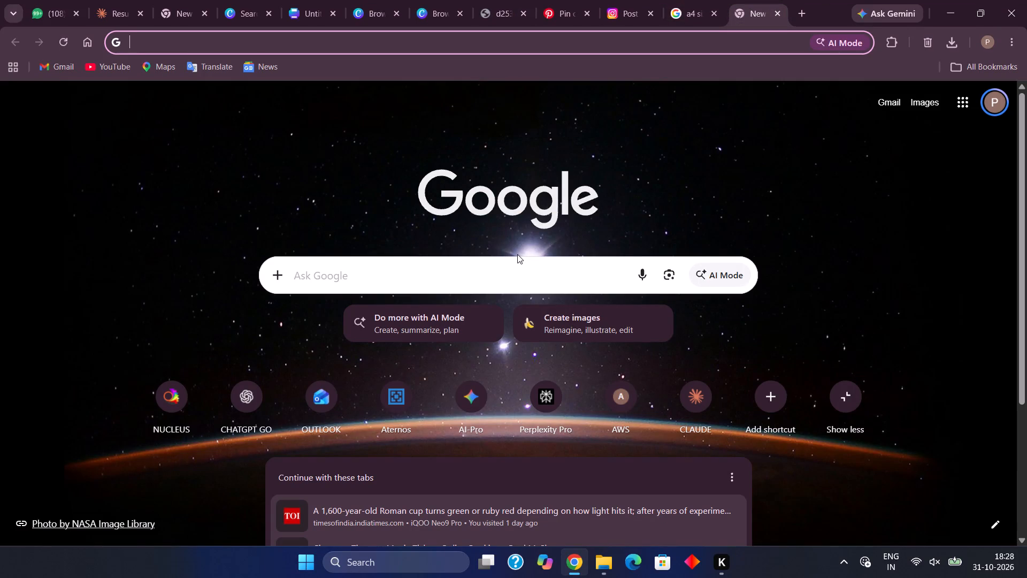
{"action": "type", "text": "ral"}
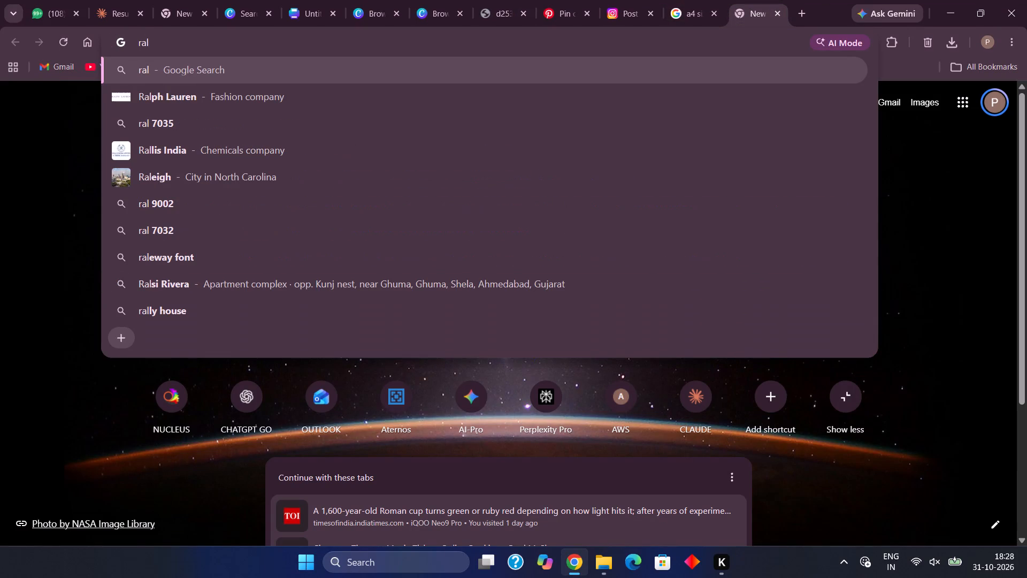
{"action": "key", "text": "BackSpace"}
{"action": "type", "text": "il"}
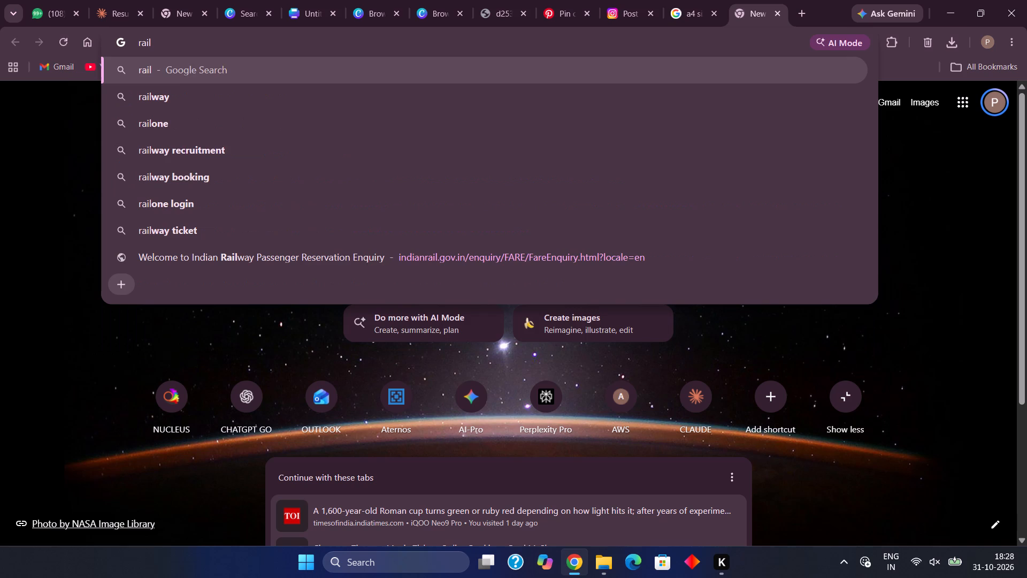
{"action": "type", "text": "way"}
{"action": "key", "text": "space"}
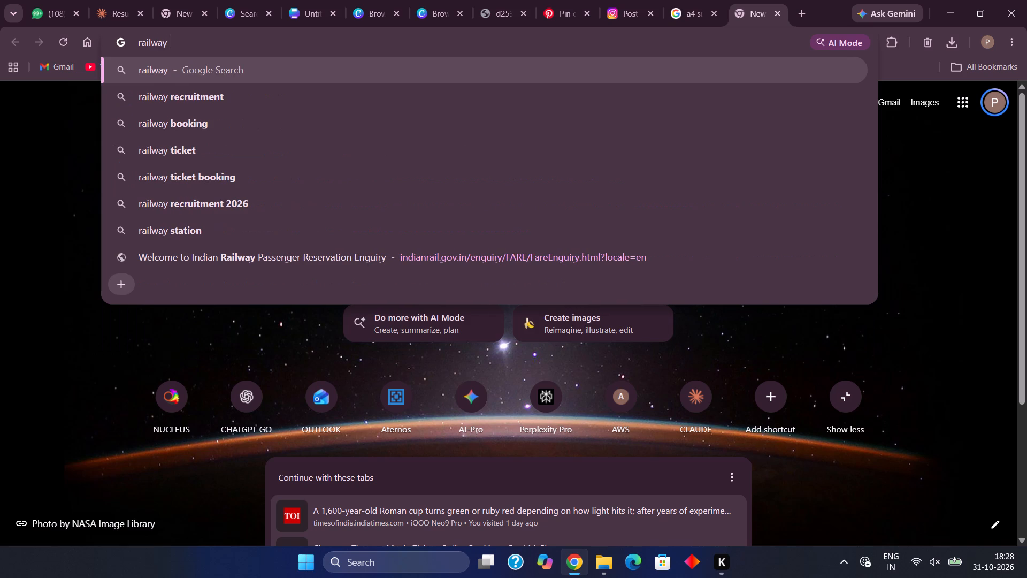
{"action": "type", "text": "help"}
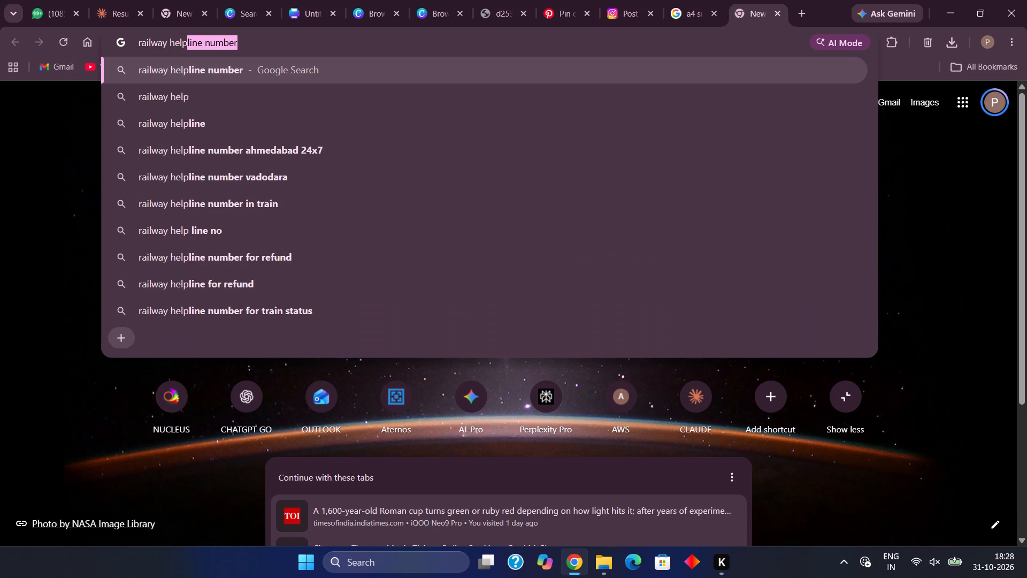
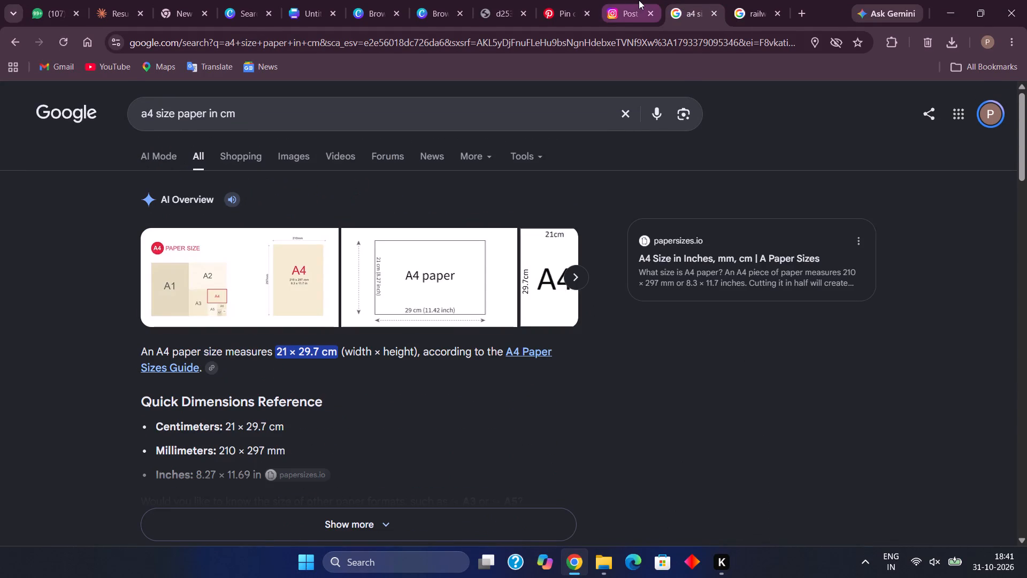
Bring up the Pinterest birthday card pin and close the Instagram post tab.
{"action": "left_click", "coordinate": [637, 0]}
{"action": "left_click", "coordinate": [567, 0]}
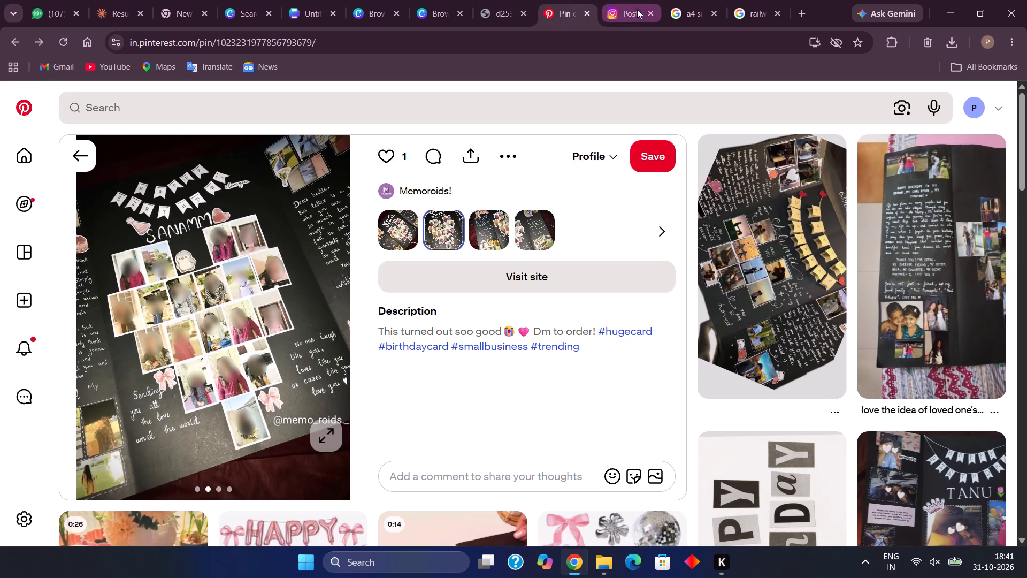
{"action": "left_click", "coordinate": [654, 15]}
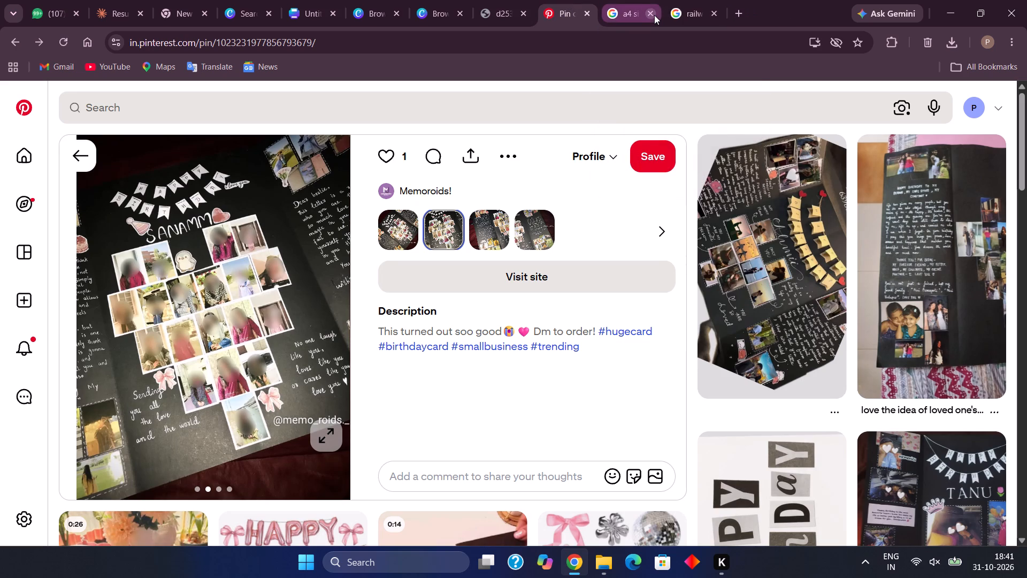
Return to the Canva birthday poster and examine the blank area above the heart collage.
{"action": "left_click", "coordinate": [506, 0]}
{"action": "left_click", "coordinate": [448, 0]}
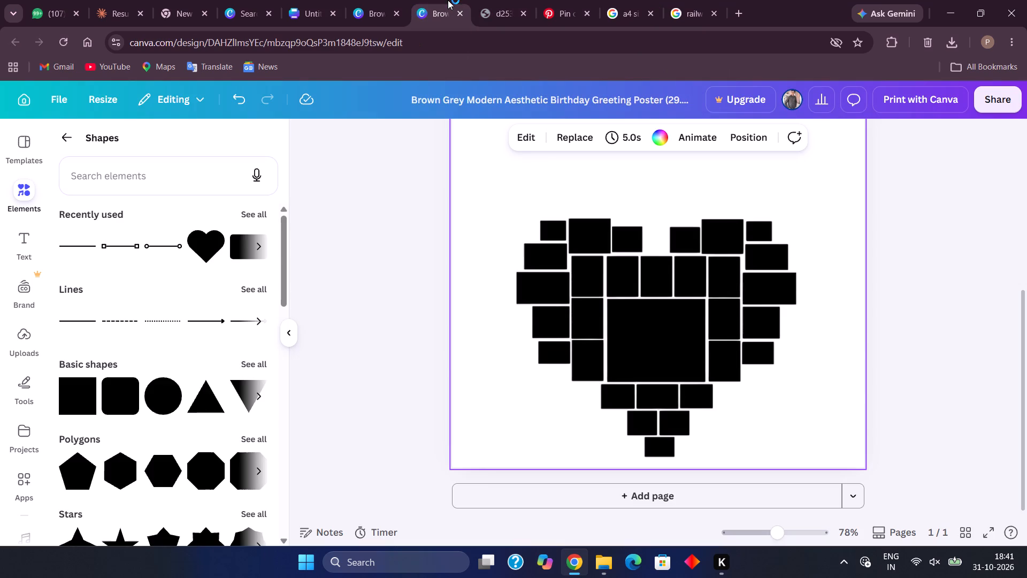
{"action": "scroll", "coordinate": [528, 299], "scroll_direction": "up", "scroll_amount": 3}
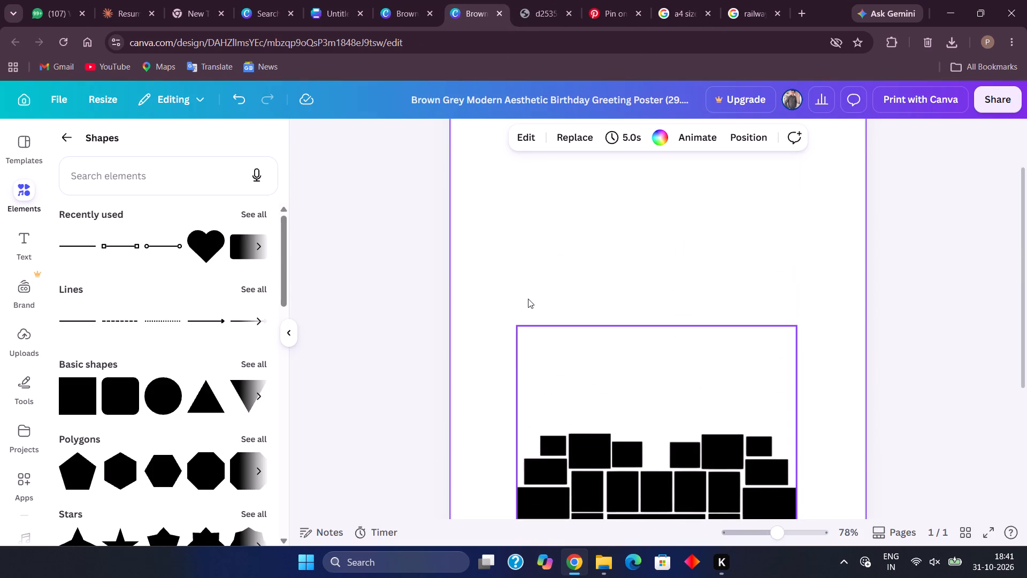
{"action": "scroll", "coordinate": [528, 299], "scroll_direction": "up", "scroll_amount": 1}
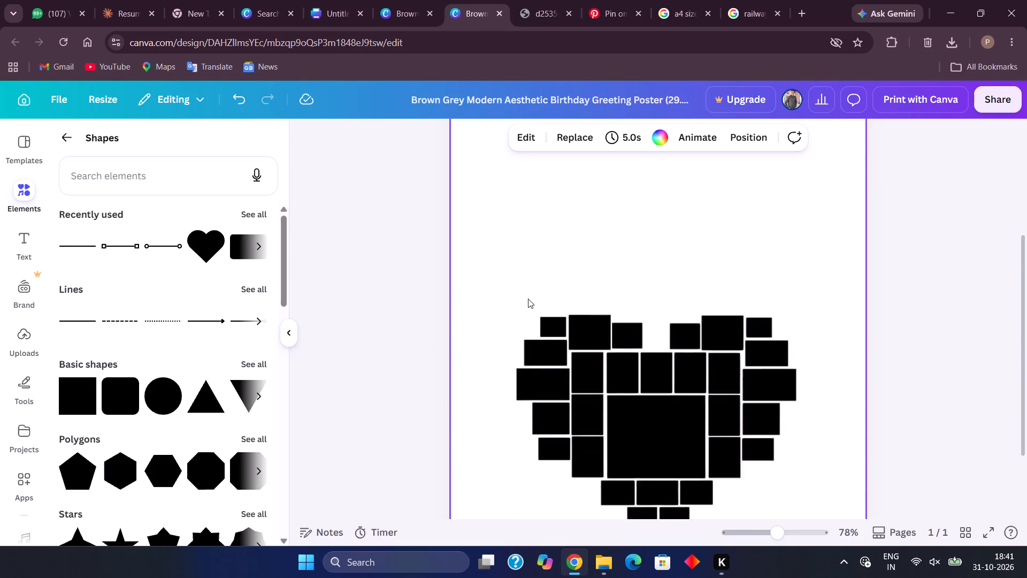
{"action": "scroll", "coordinate": [528, 299], "scroll_direction": "up", "scroll_amount": 1}
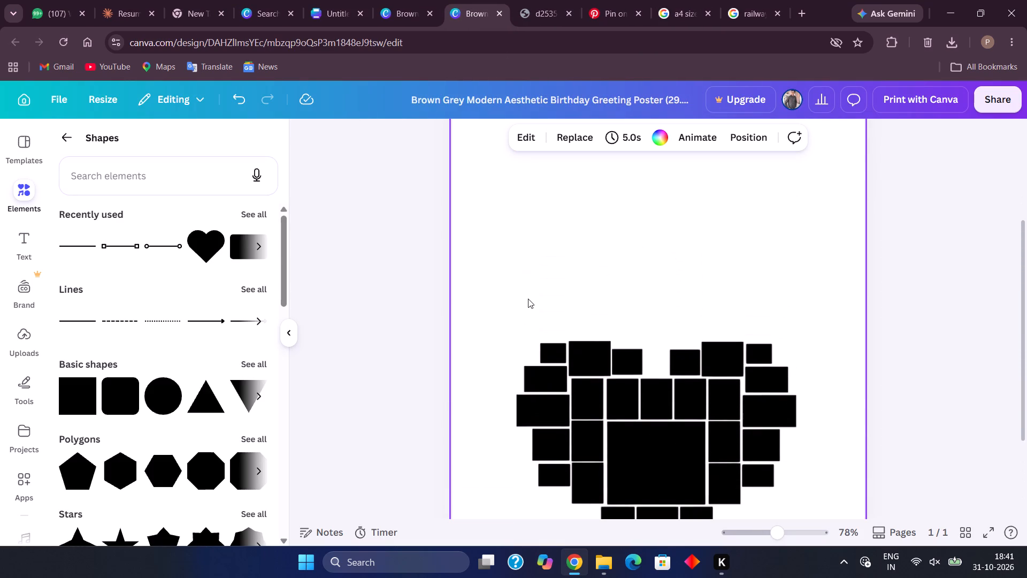
{"action": "scroll", "coordinate": [528, 299], "scroll_direction": "up", "scroll_amount": 1}
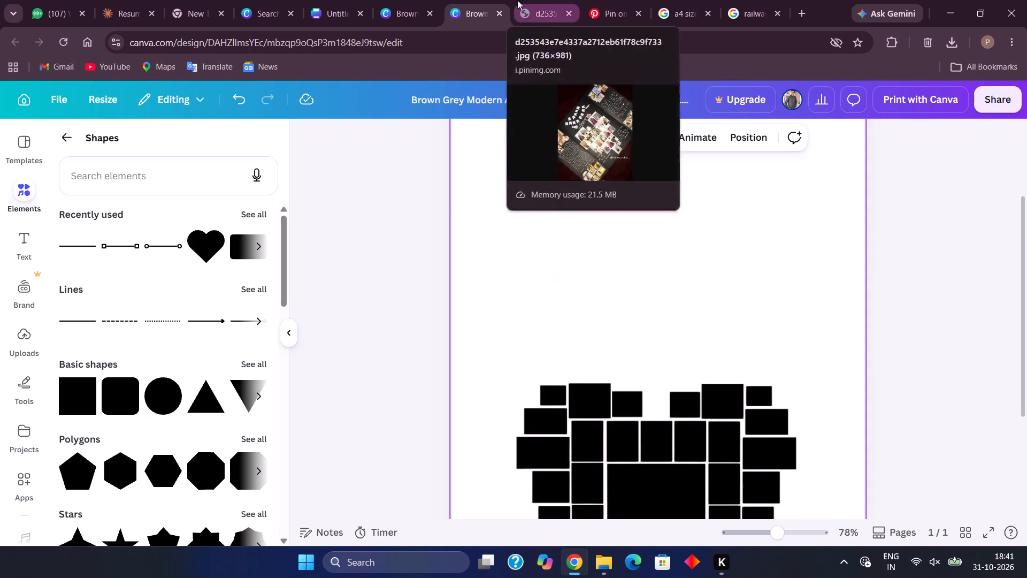
Switch to the three-page birthday poster design and duplicate its page 2 with the stickers, banner and heart collage.
{"action": "left_click", "coordinate": [278, 0]}
{"action": "left_click", "coordinate": [309, 0]}
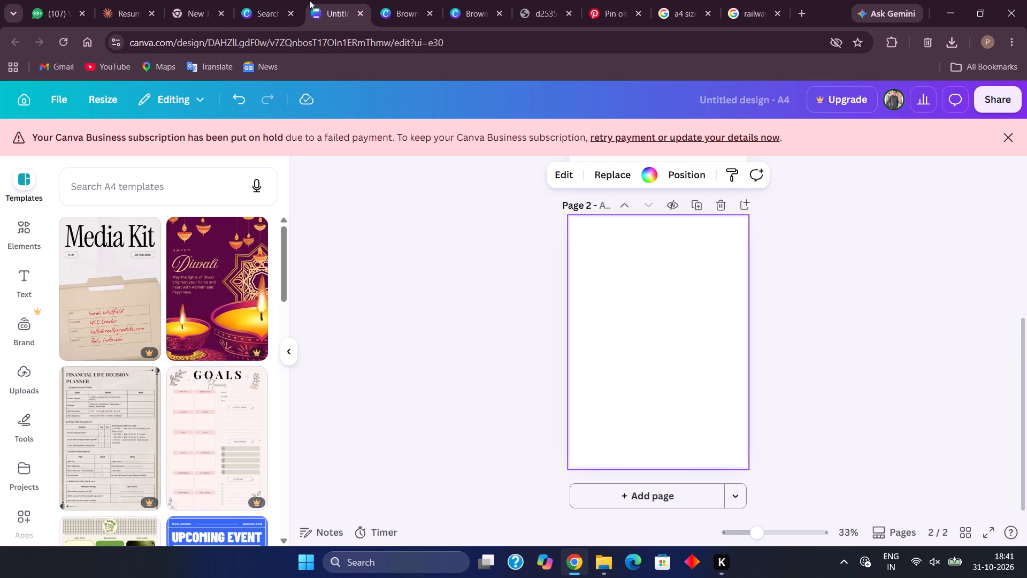
{"action": "left_click", "coordinate": [394, 0]}
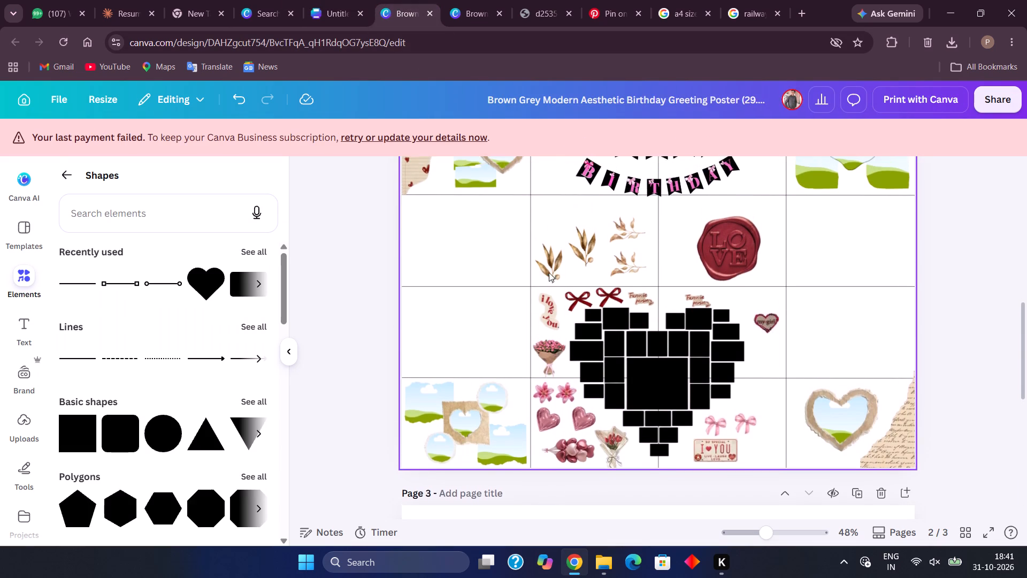
{"action": "scroll", "coordinate": [549, 272], "scroll_direction": "right", "scroll_amount": 1}
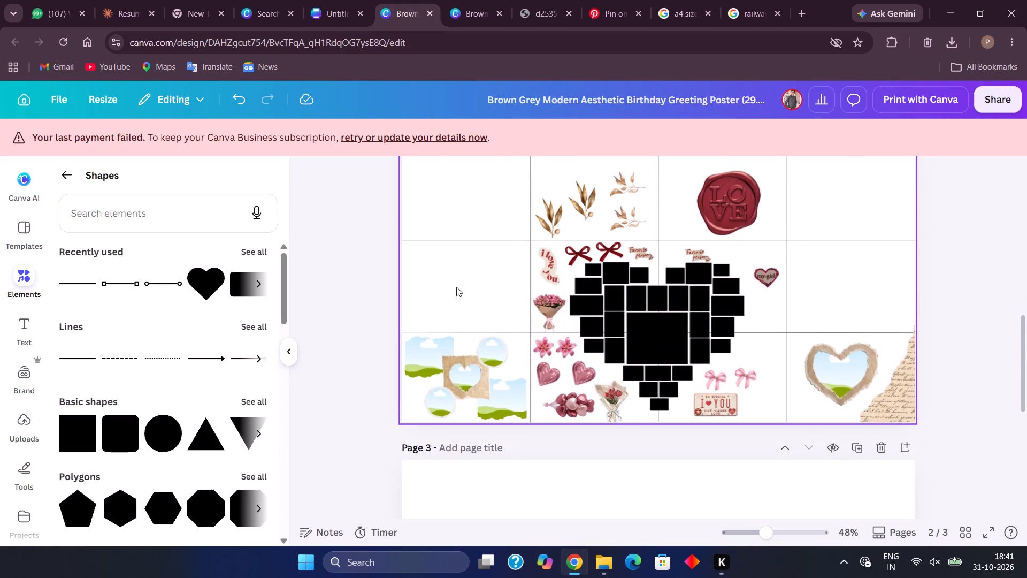
{"action": "left_click", "coordinate": [451, 288]}
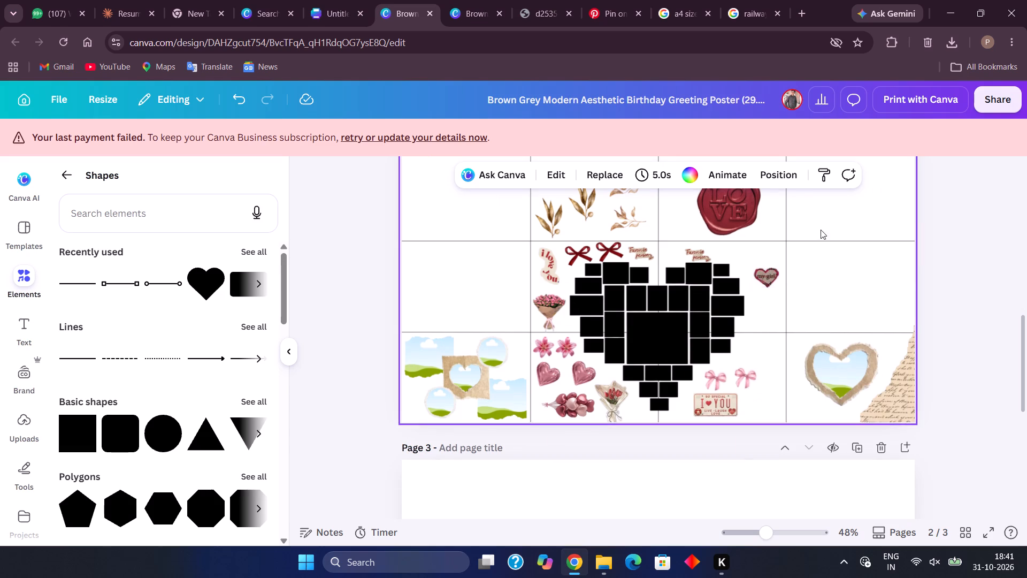
{"action": "scroll", "coordinate": [854, 299], "scroll_direction": "up", "scroll_amount": 5}
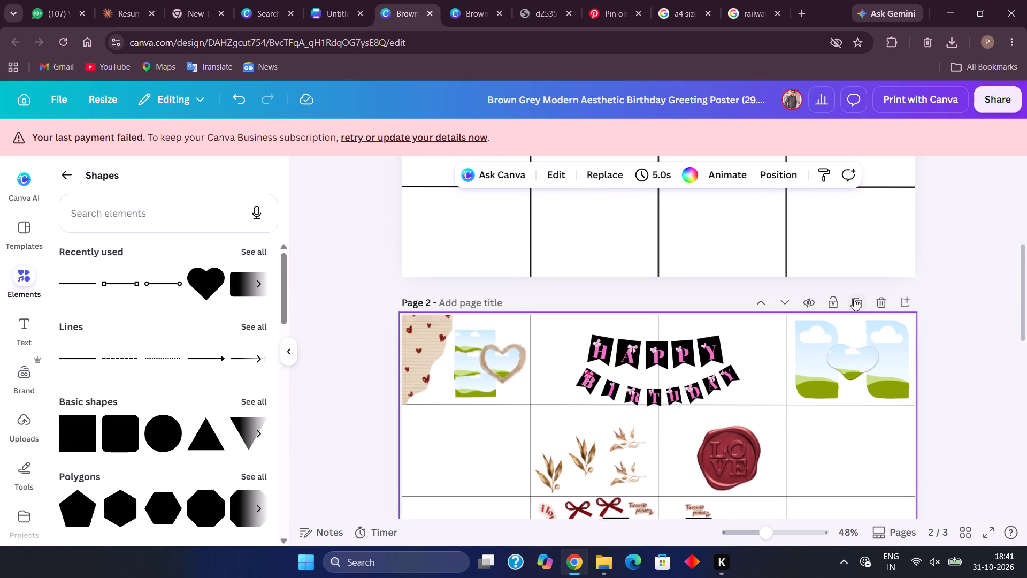
{"action": "left_click", "coordinate": [856, 305]}
On the duplicated page 3, move the black heart collage toward the left column and enlarge it to about 20 cm wide.
{"action": "scroll", "coordinate": [879, 377], "scroll_direction": "down", "scroll_amount": 1}
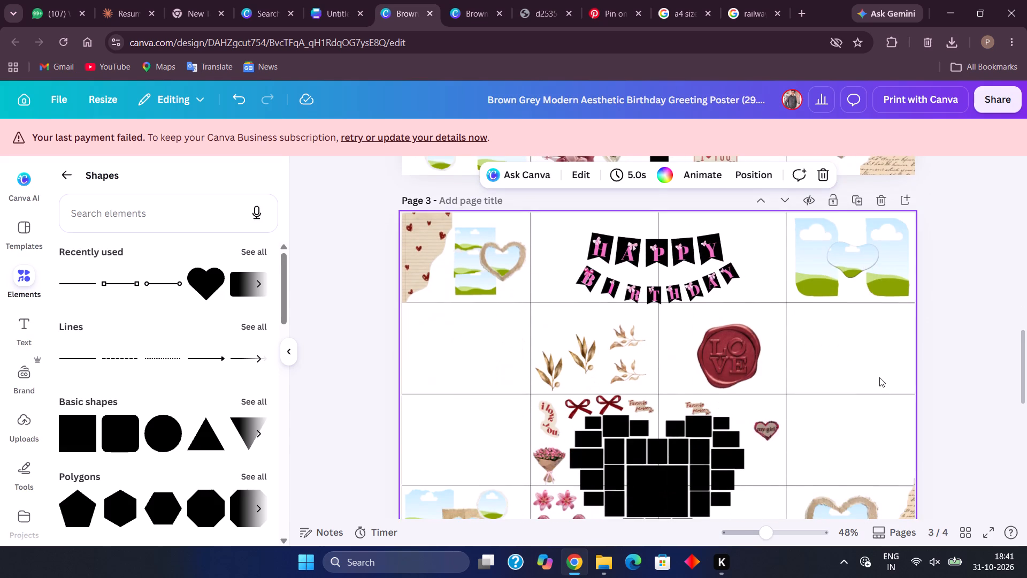
{"action": "scroll", "coordinate": [696, 378], "scroll_direction": "down", "scroll_amount": 2}
{"action": "scroll", "coordinate": [696, 378], "scroll_direction": "up", "scroll_amount": 3}
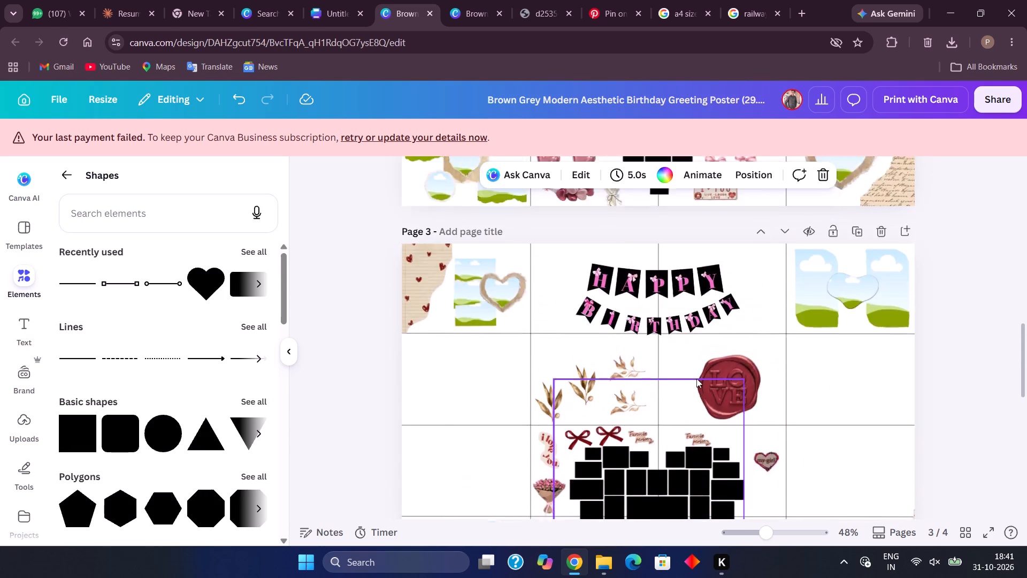
{"action": "scroll", "coordinate": [696, 378], "scroll_direction": "up", "scroll_amount": 1}
{"action": "scroll", "coordinate": [696, 378], "scroll_direction": "down", "scroll_amount": 3}
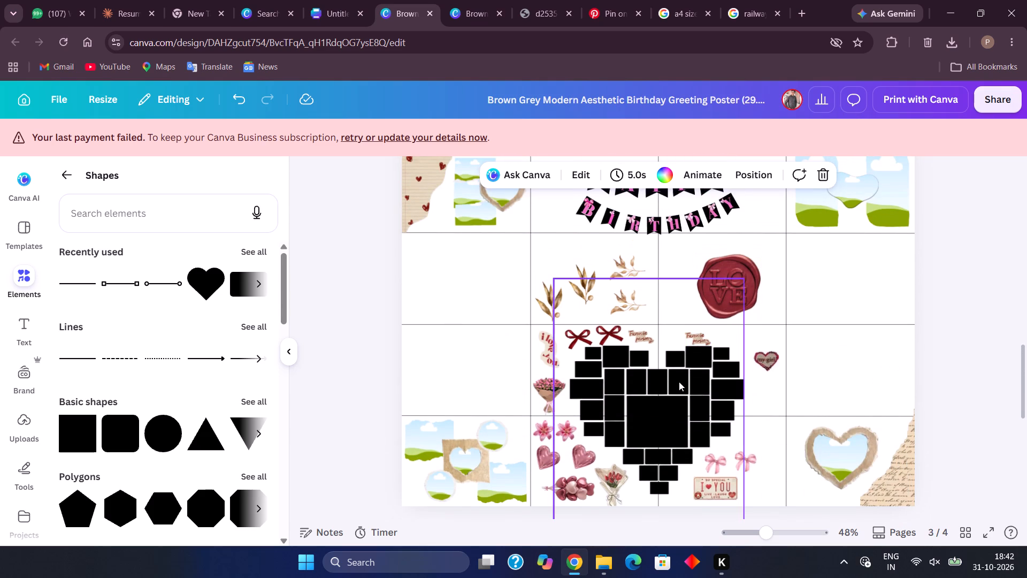
{"action": "left_click_drag", "start_coordinate": [632, 391], "coordinate": [590, 378]}
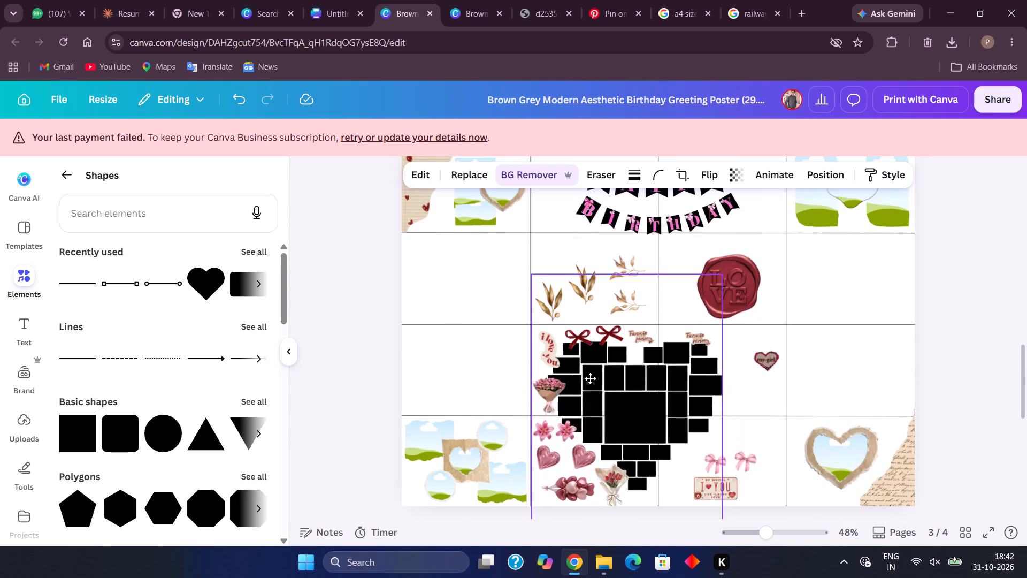
{"action": "left_click_drag", "start_coordinate": [590, 378], "coordinate": [483, 324]}
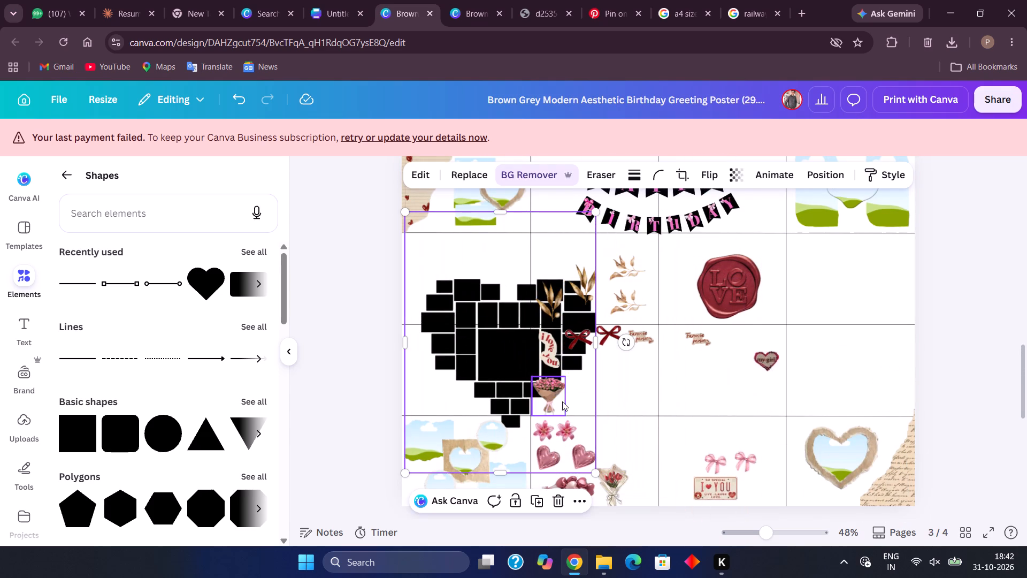
{"action": "left_click_drag", "start_coordinate": [591, 474], "coordinate": [774, 559]}
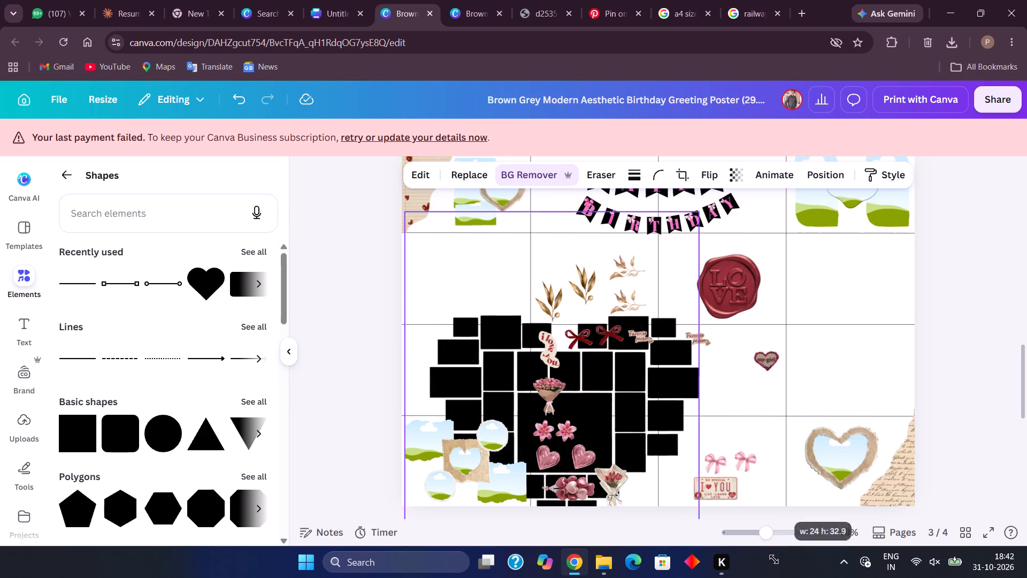
{"action": "left_click_drag", "start_coordinate": [774, 559], "coordinate": [711, 498]}
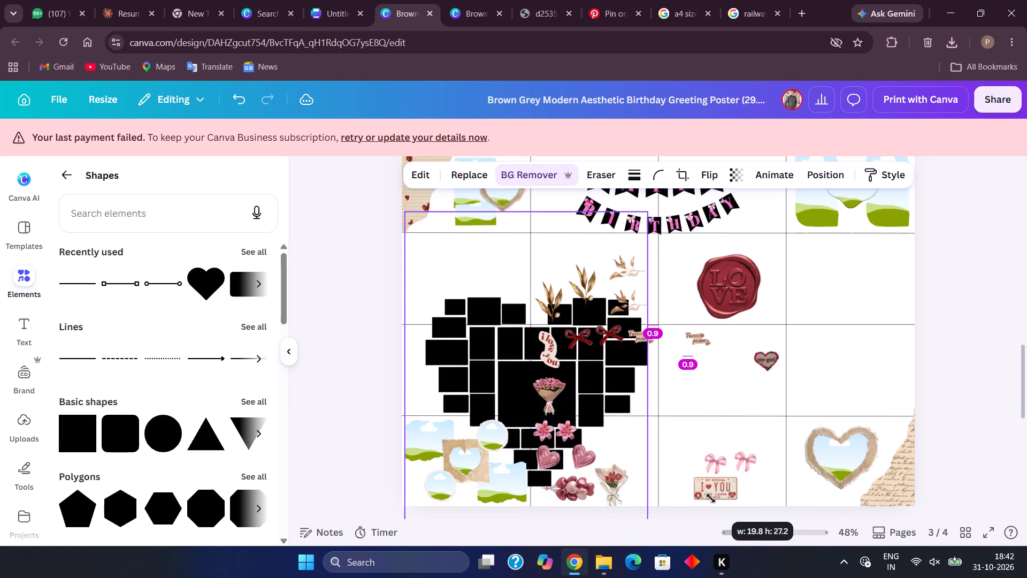
{"action": "left_click_drag", "start_coordinate": [711, 498], "coordinate": [721, 506]}
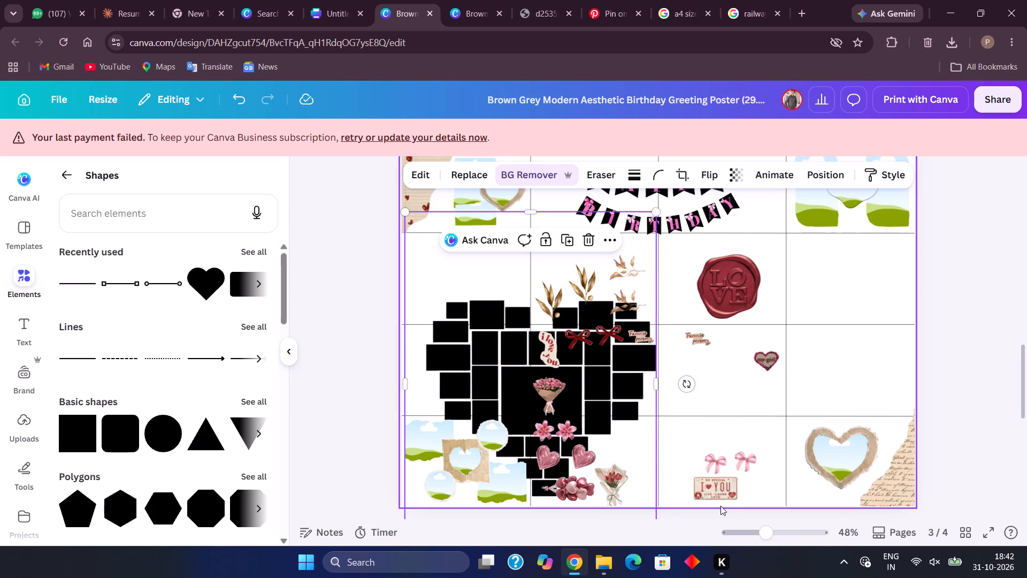
Move the enlarged heart collage back across the two middle grid columns, below the Happy Birthday banner.
{"action": "left_click_drag", "start_coordinate": [548, 372], "coordinate": [656, 390]}
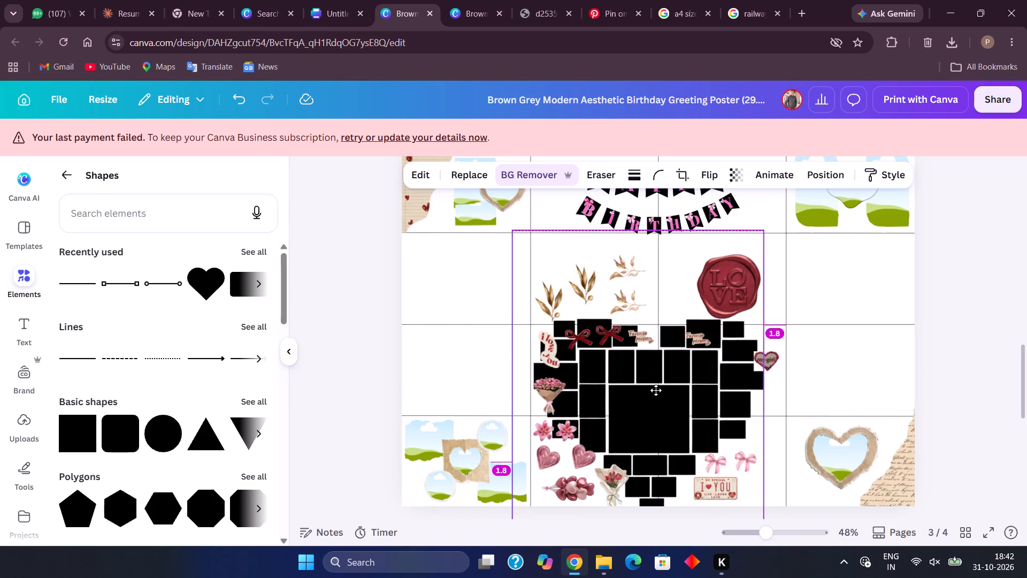
{"action": "left_click_drag", "start_coordinate": [656, 390], "coordinate": [665, 376]}
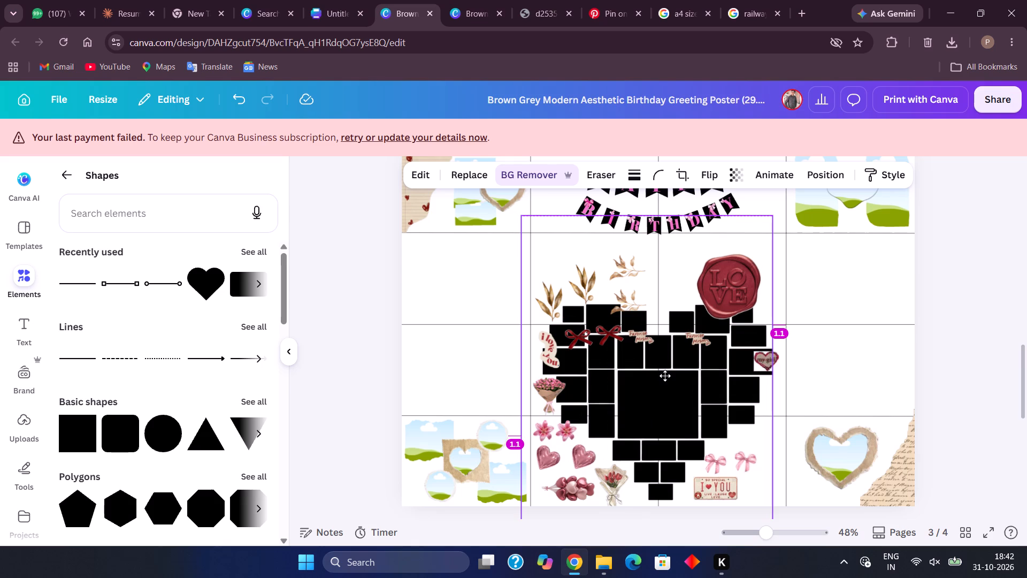
{"action": "left_click_drag", "start_coordinate": [665, 376], "coordinate": [664, 376]}
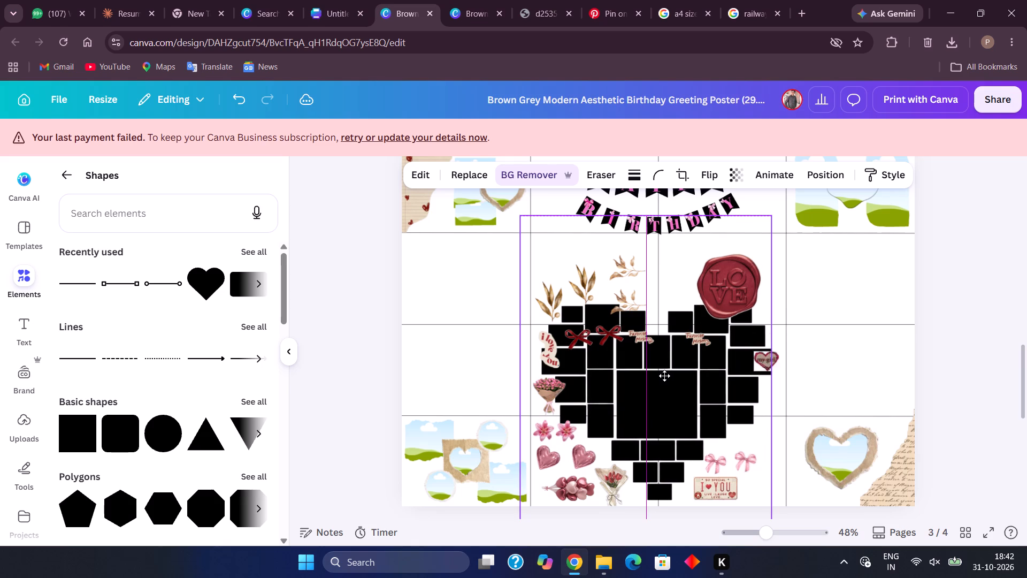
{"action": "left_click_drag", "start_coordinate": [664, 376], "coordinate": [664, 375]}
{"action": "left_click_drag", "start_coordinate": [664, 375], "coordinate": [667, 377]}
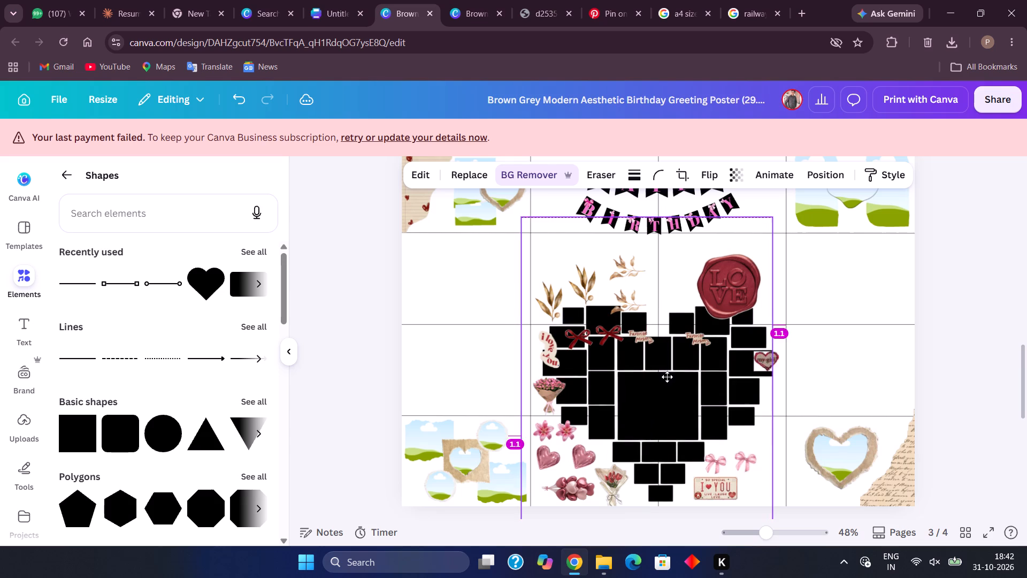
{"action": "left_click_drag", "start_coordinate": [667, 377], "coordinate": [665, 377]}
{"action": "left_click_drag", "start_coordinate": [665, 377], "coordinate": [664, 376]}
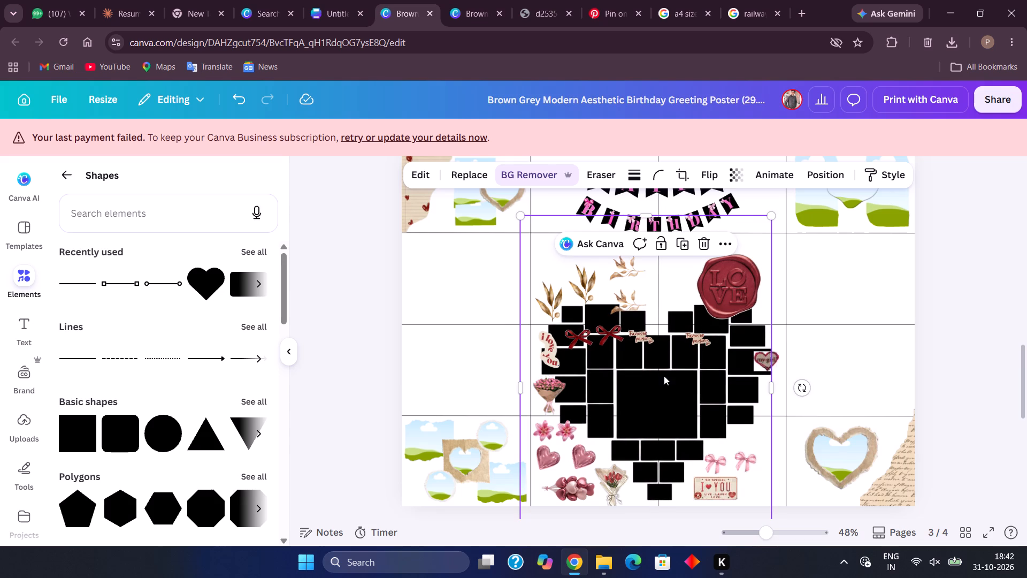
Nudge the heart collage slightly up and to the right to fine-tune its placement around the page's centre line.
{"action": "key", "text": "Right"}
{"action": "key", "text": "Left"}
{"action": "key", "text": "Right"}
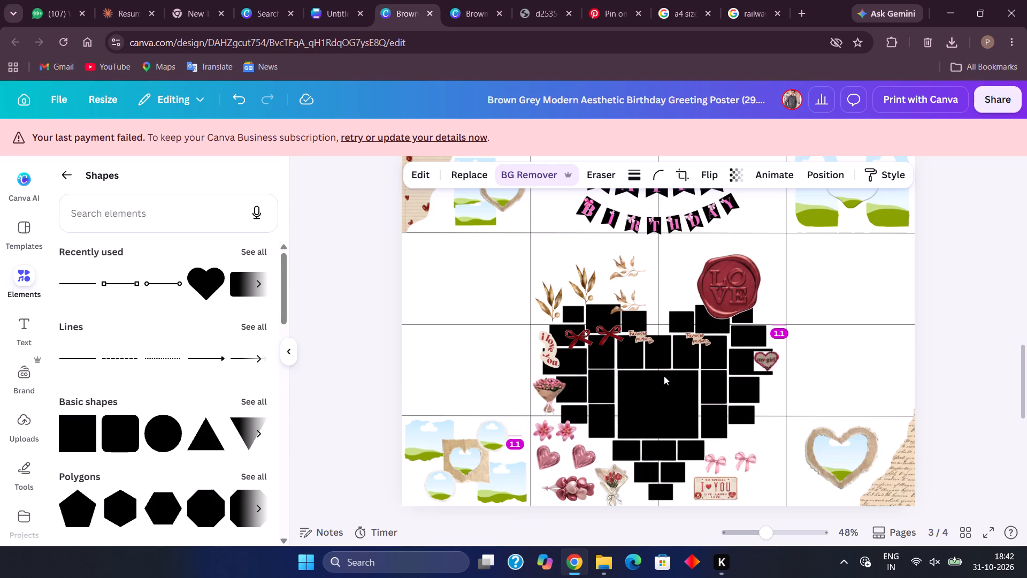
{"action": "key", "text": "Up"}
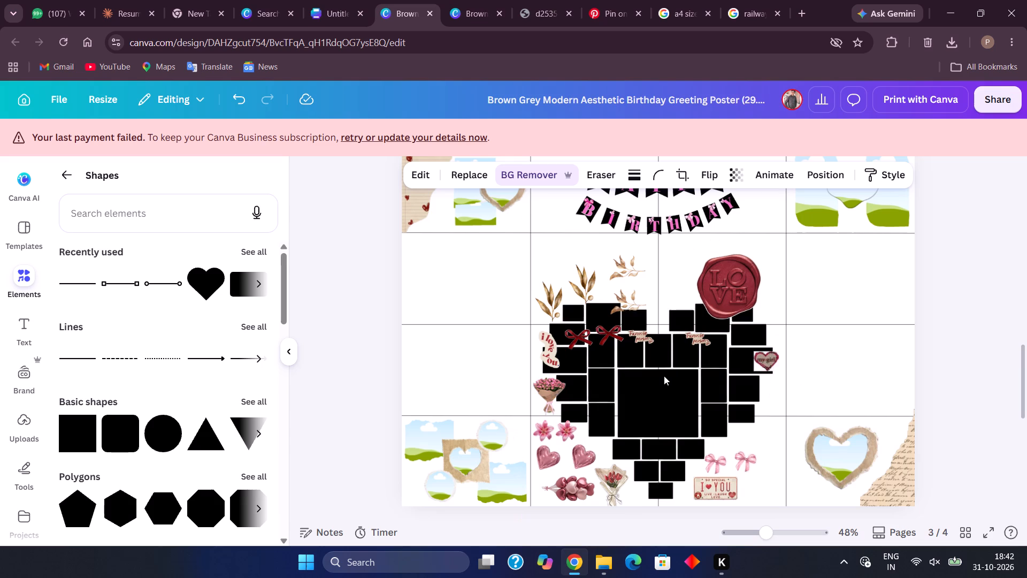
{"action": "key", "text": "Up"}
{"action": "key", "text": "Up"}
{"action": "key", "text": "Up"}
{"action": "key", "text": "Up"}
{"action": "key", "text": "Up"}
{"action": "key", "text": "Left"}
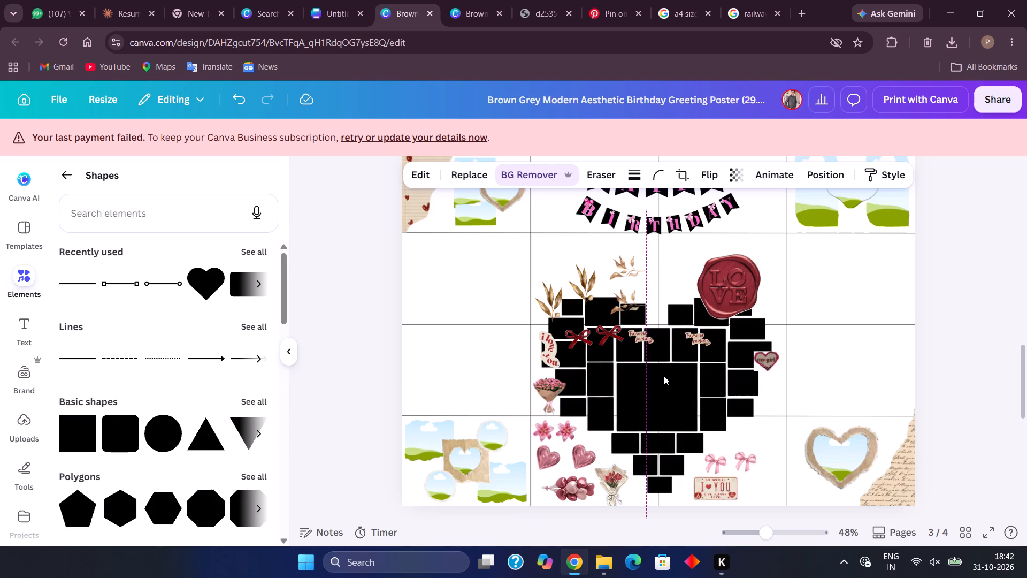
{"action": "key", "text": "Right"}
{"action": "key", "text": "Right"}
{"action": "key", "text": "Left"}
{"action": "key", "text": "Right"}
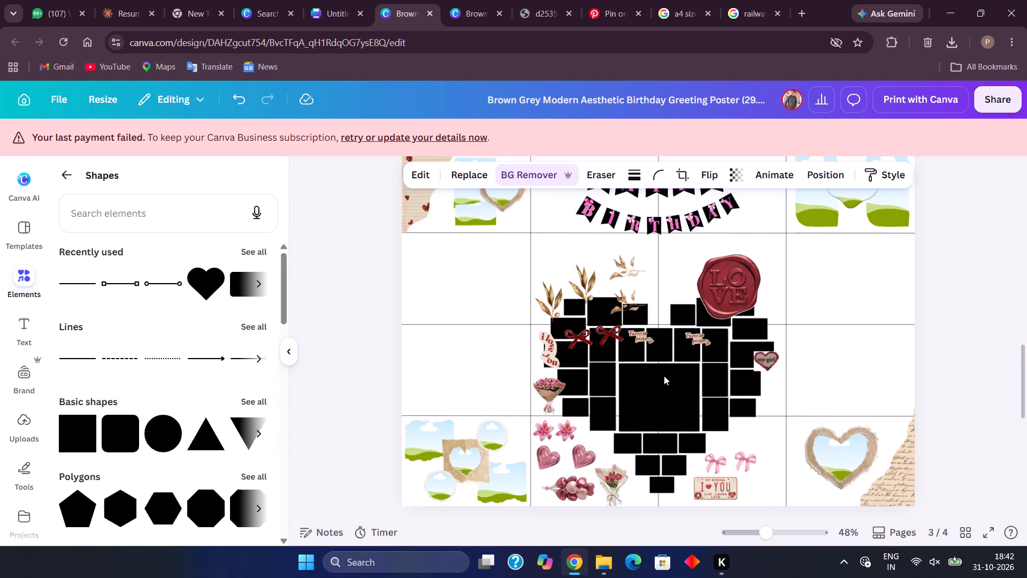
{"action": "key", "text": "Up"}
{"action": "key", "text": "Up"}
{"action": "key", "text": "Up"}
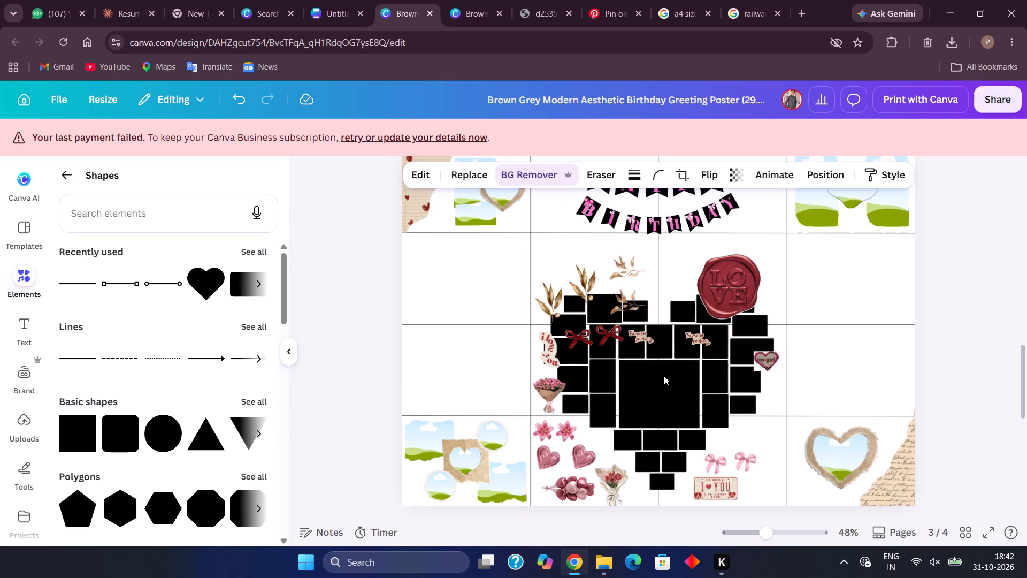
{"action": "key", "text": "Down"}
{"action": "key", "text": "Down"}
{"action": "key", "text": "Up"}
{"action": "key", "text": "Up"}
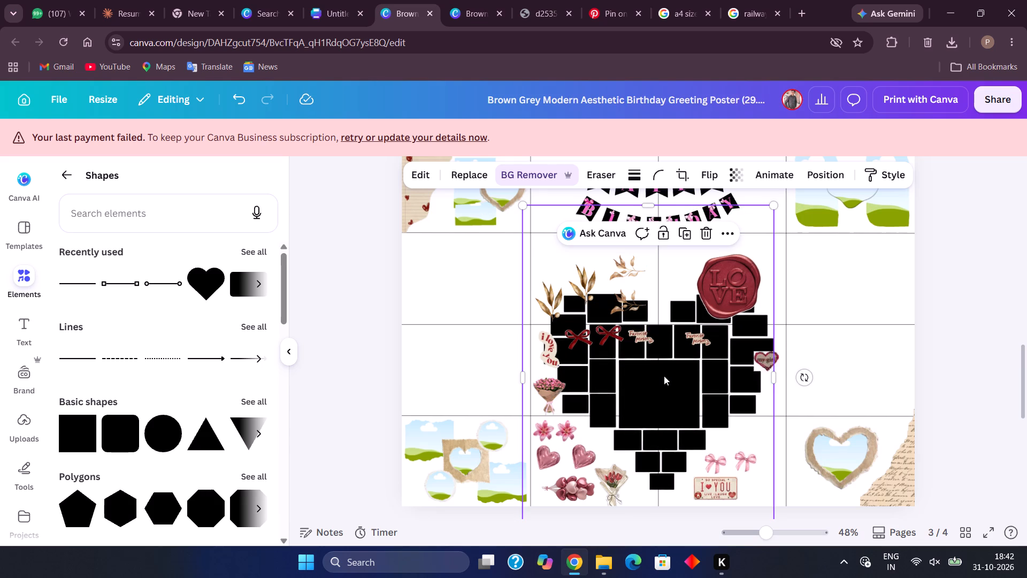
Copy the enlarged heart collage into the single-page portrait poster and place it centred above the existing heart.
{"action": "left_click", "coordinate": [656, 428]}
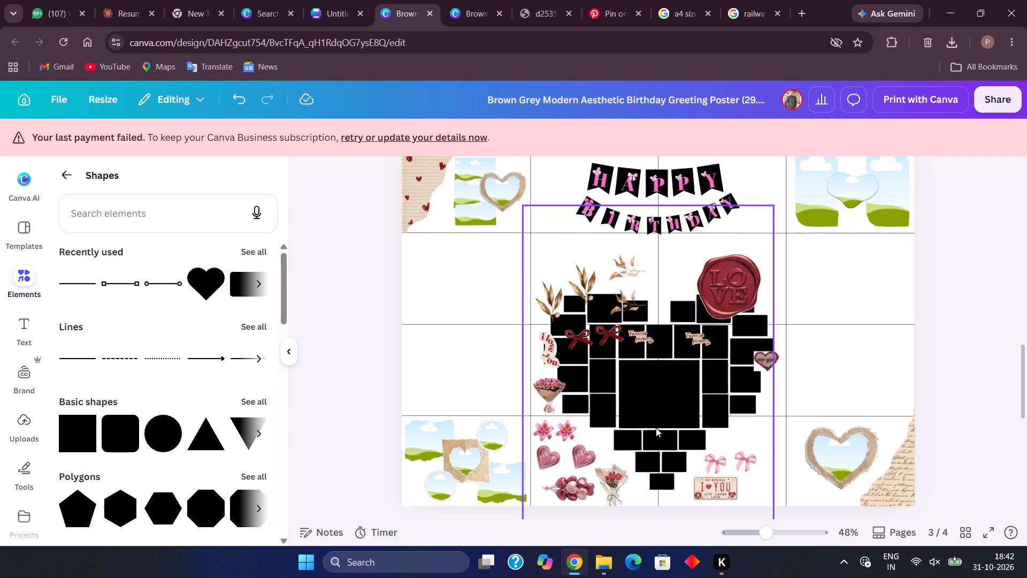
{"action": "key", "text": "ctrl+c"}
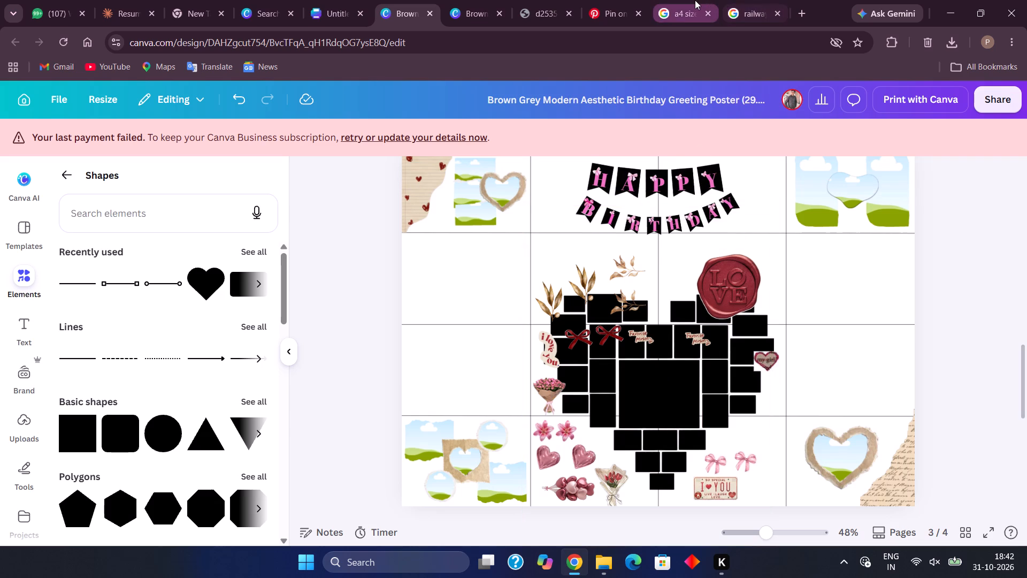
{"action": "left_click", "coordinate": [695, 0]}
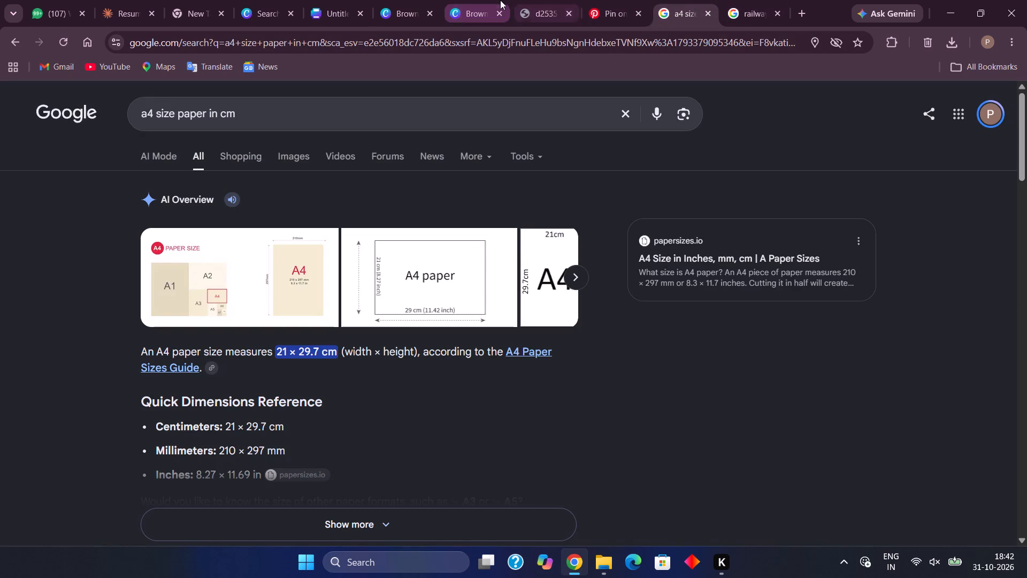
{"action": "left_click", "coordinate": [468, 0]}
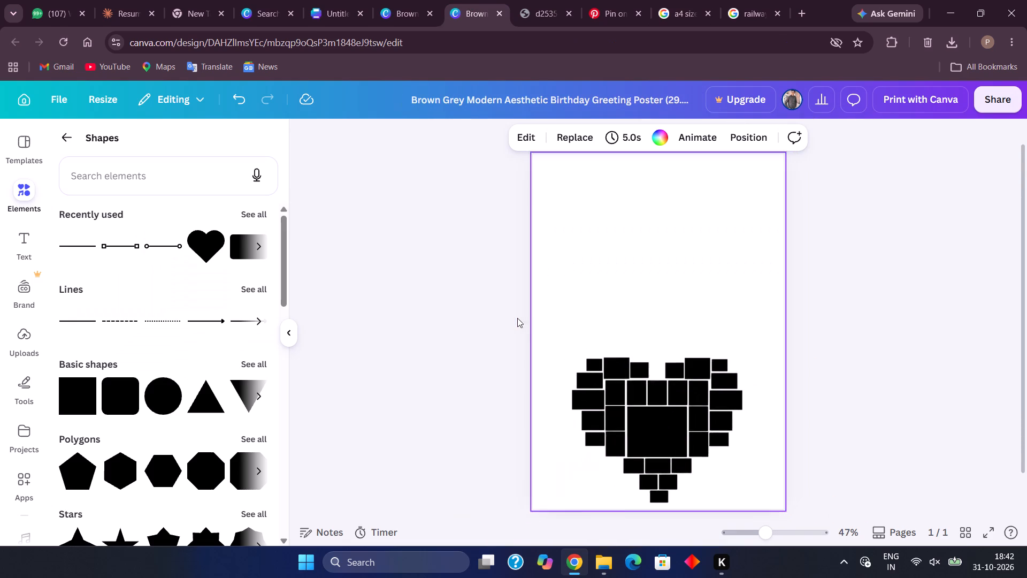
{"action": "left_click", "coordinate": [591, 258]}
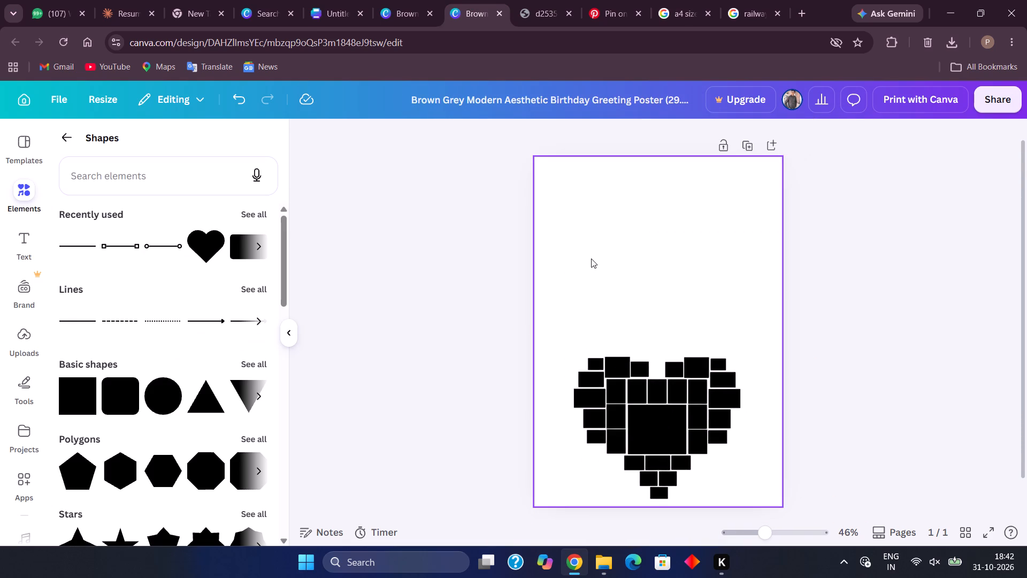
{"action": "key", "text": "ctrl+v"}
{"action": "left_click_drag", "start_coordinate": [639, 280], "coordinate": [680, 399]}
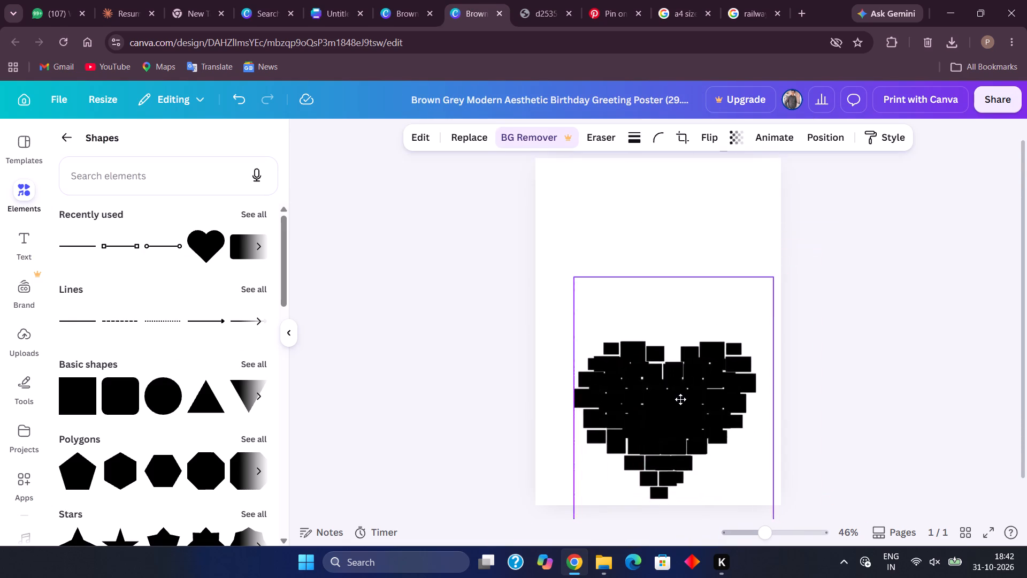
{"action": "left_click_drag", "start_coordinate": [680, 399], "coordinate": [664, 341]}
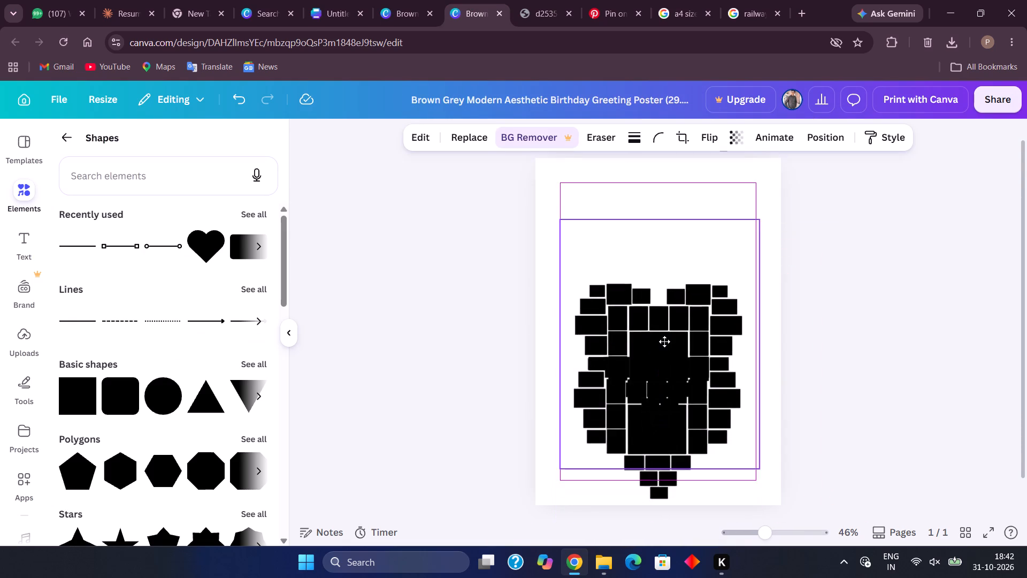
{"action": "left_click_drag", "start_coordinate": [664, 341], "coordinate": [660, 250]}
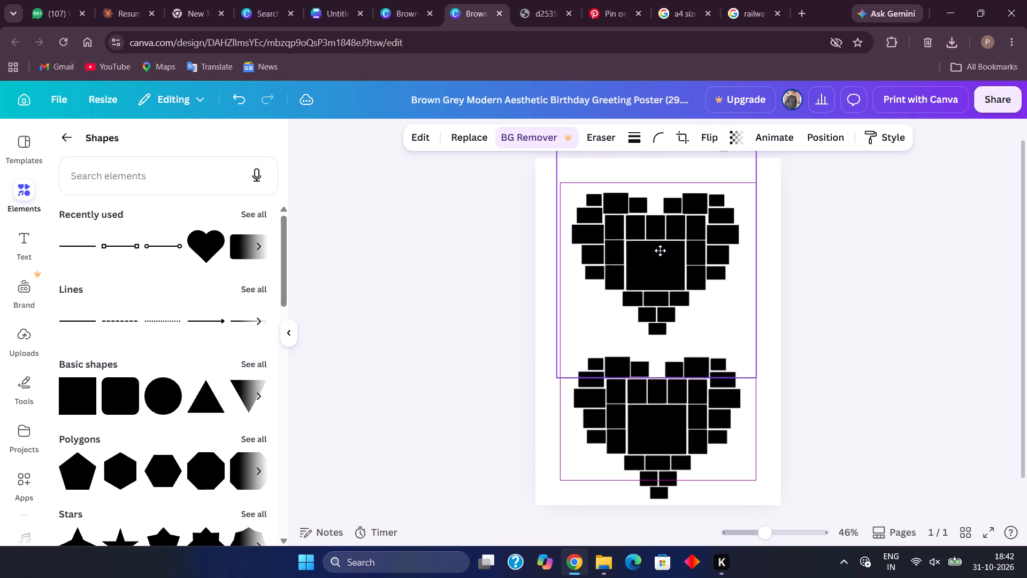
{"action": "left_click_drag", "start_coordinate": [660, 250], "coordinate": [663, 246]}
{"action": "scroll", "coordinate": [663, 246], "scroll_direction": "up", "scroll_amount": 1}
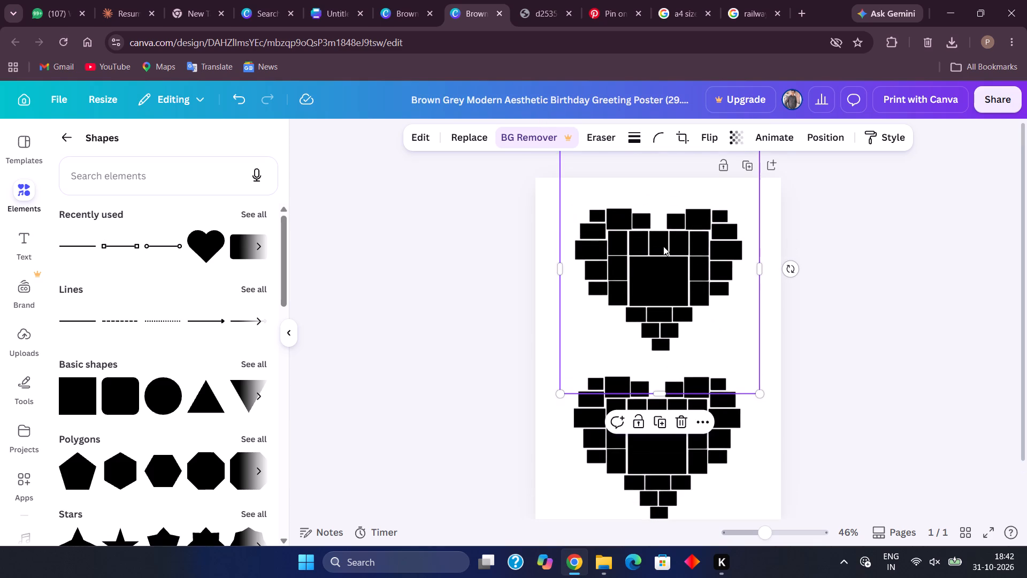
Delete the newly pasted upper heart collage from the single-page portrait poster.
{"action": "left_click", "coordinate": [681, 421]}
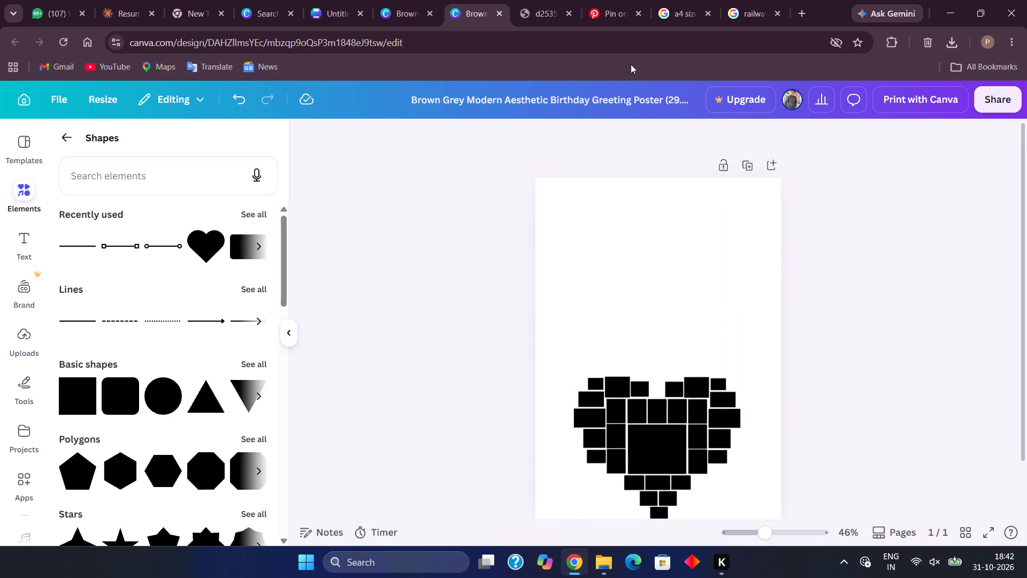
Copy the enlarged heart collage from page 3 of the gridded layout into the portrait poster, centring it near the page's top edge.
{"action": "left_click", "coordinate": [426, 2]}
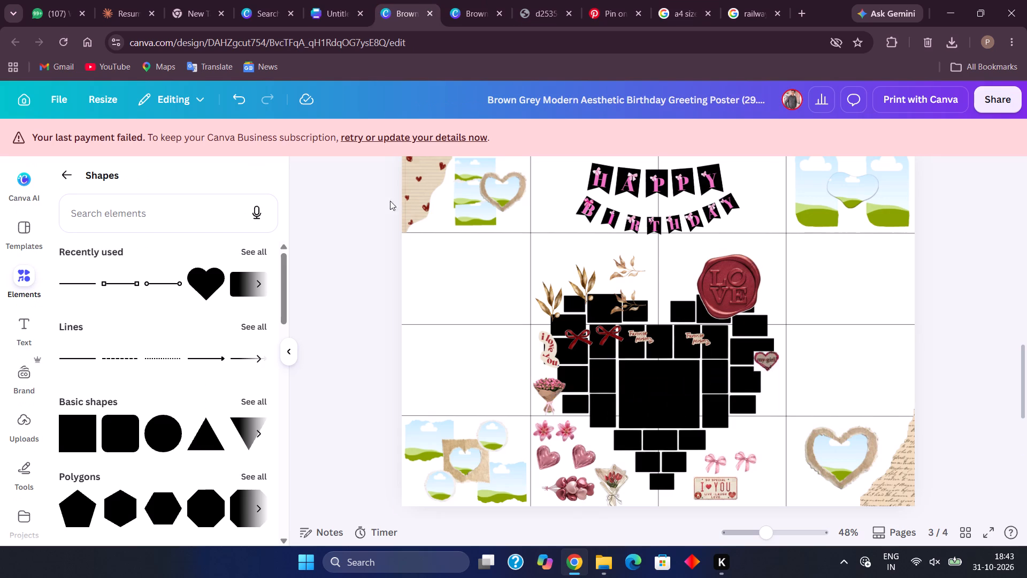
{"action": "scroll", "coordinate": [616, 387], "scroll_direction": "down", "scroll_amount": 1}
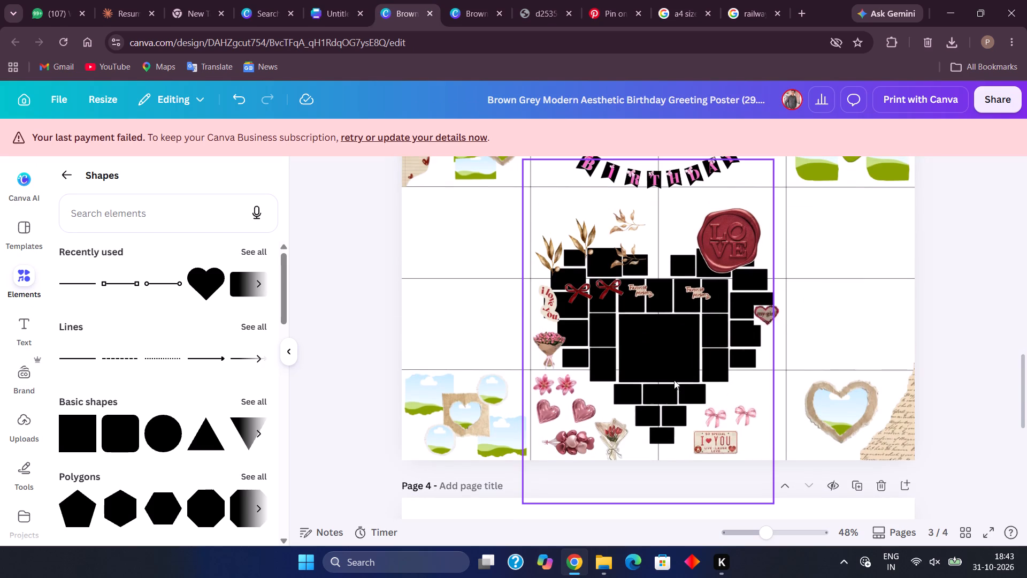
{"action": "scroll", "coordinate": [658, 363], "scroll_direction": "right", "scroll_amount": 1}
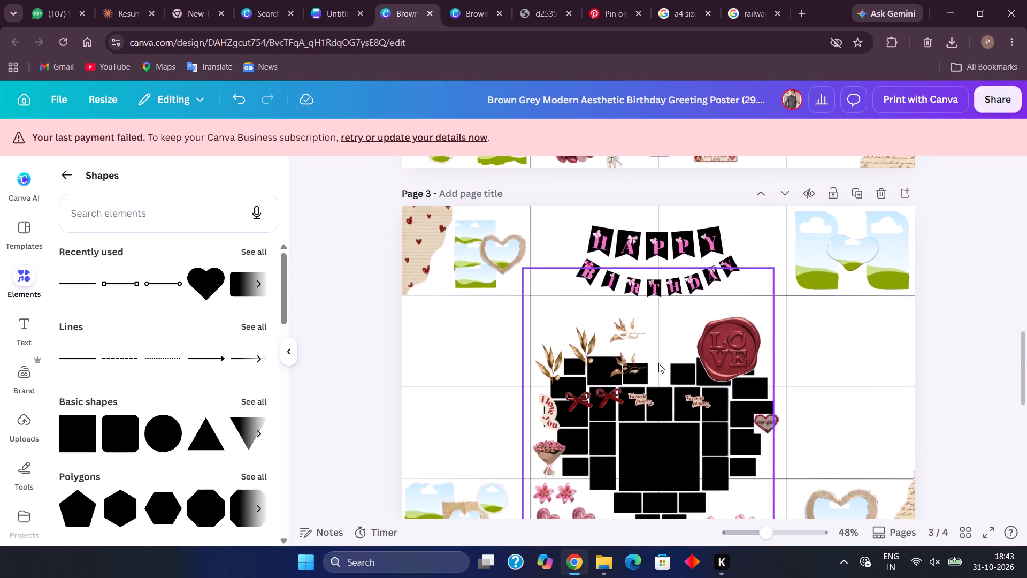
{"action": "scroll", "coordinate": [658, 363], "scroll_direction": "right", "scroll_amount": 1}
{"action": "left_click", "coordinate": [683, 336]}
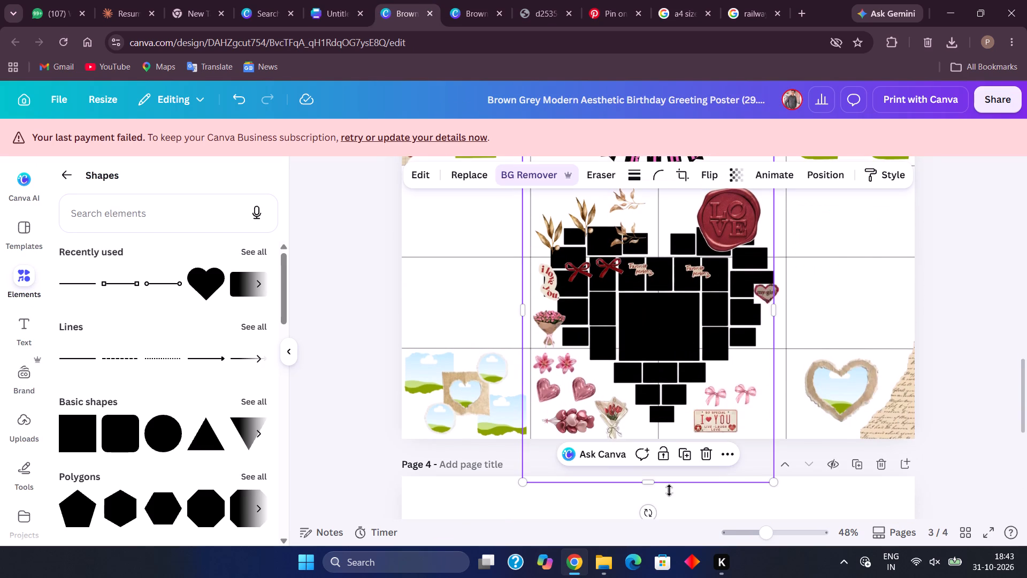
{"action": "left_click", "coordinate": [724, 455]}
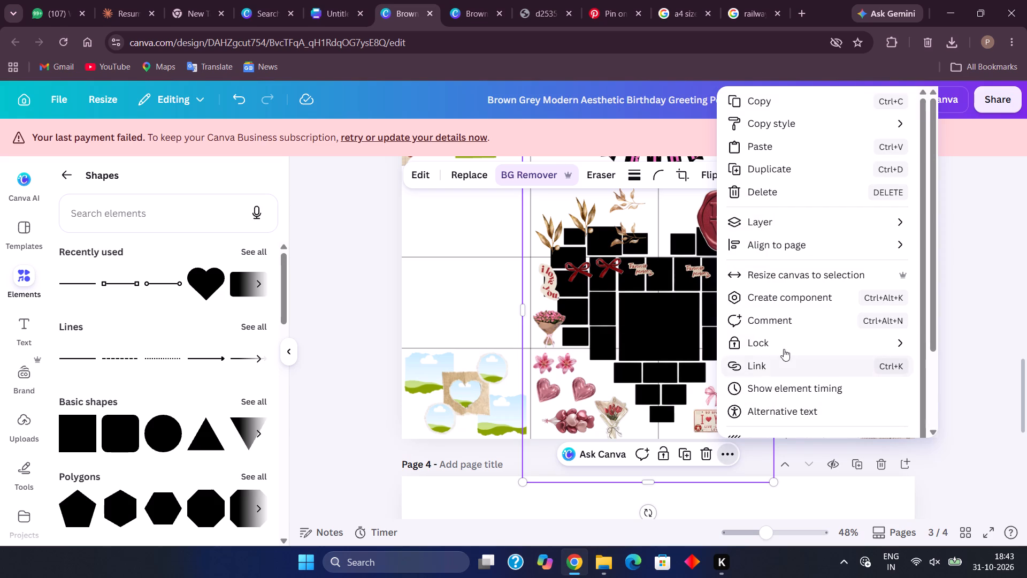
{"action": "left_click", "coordinate": [783, 97]}
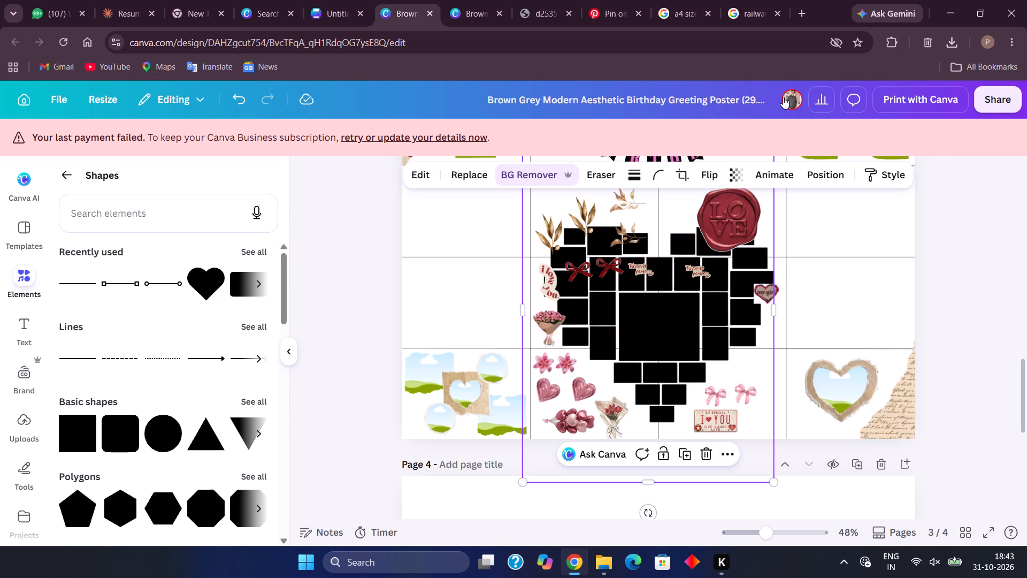
{"action": "left_click", "coordinate": [487, 0]}
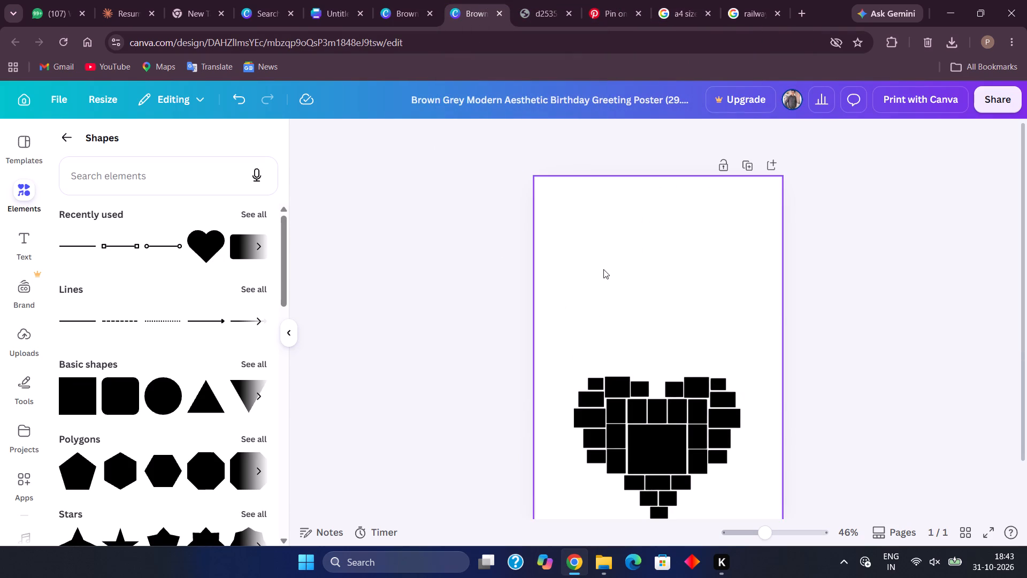
{"action": "left_click", "coordinate": [603, 269]}
{"action": "key", "text": "ctrl+v"}
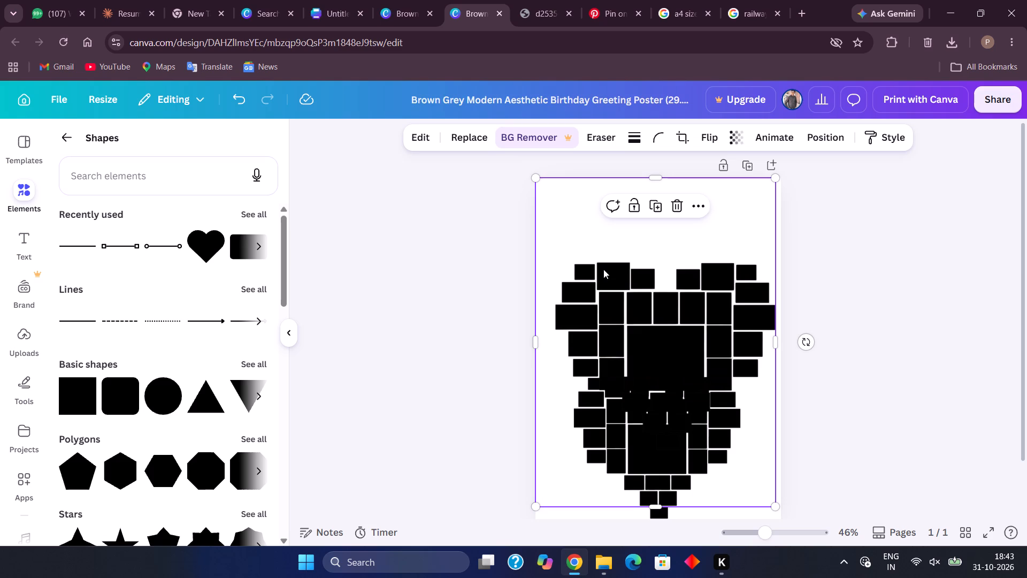
{"action": "left_click_drag", "start_coordinate": [616, 323], "coordinate": [610, 253]}
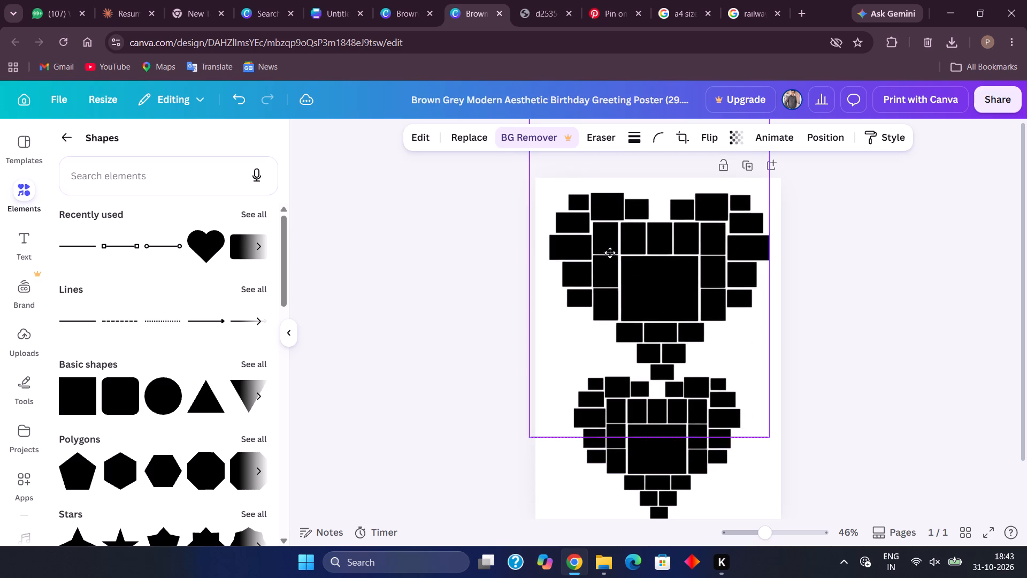
{"action": "left_click_drag", "start_coordinate": [610, 253], "coordinate": [609, 247]}
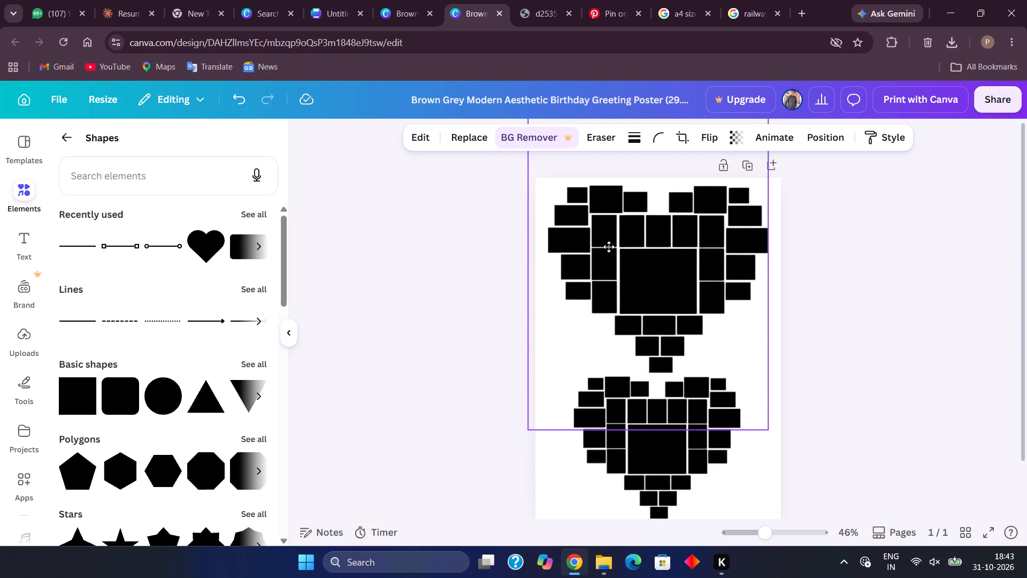
{"action": "left_click_drag", "start_coordinate": [609, 247], "coordinate": [605, 254]}
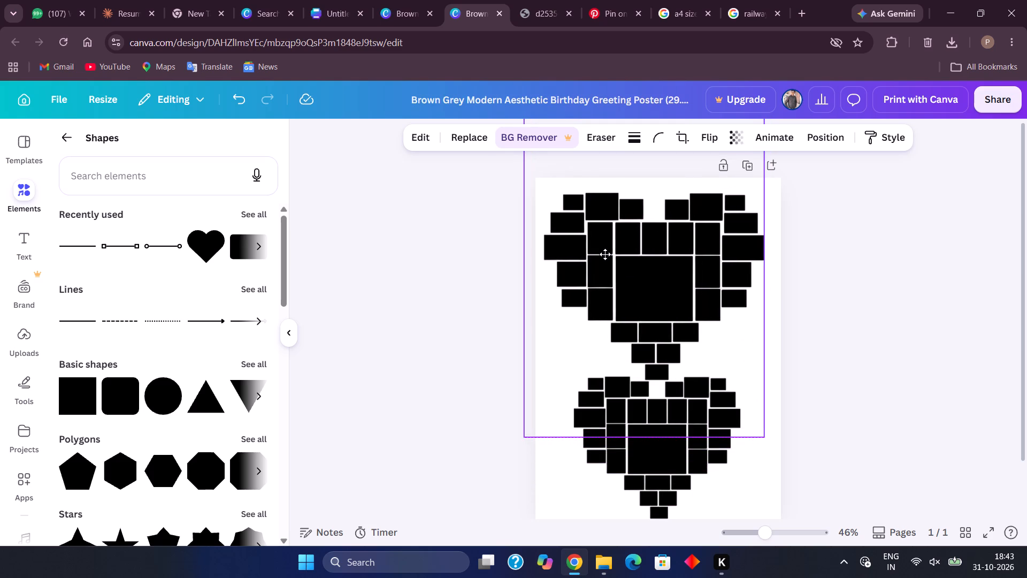
{"action": "left_click_drag", "start_coordinate": [605, 254], "coordinate": [606, 253]}
Delete the smaller heart collage from the lower half of the portrait poster.
{"action": "left_click", "coordinate": [696, 496]}
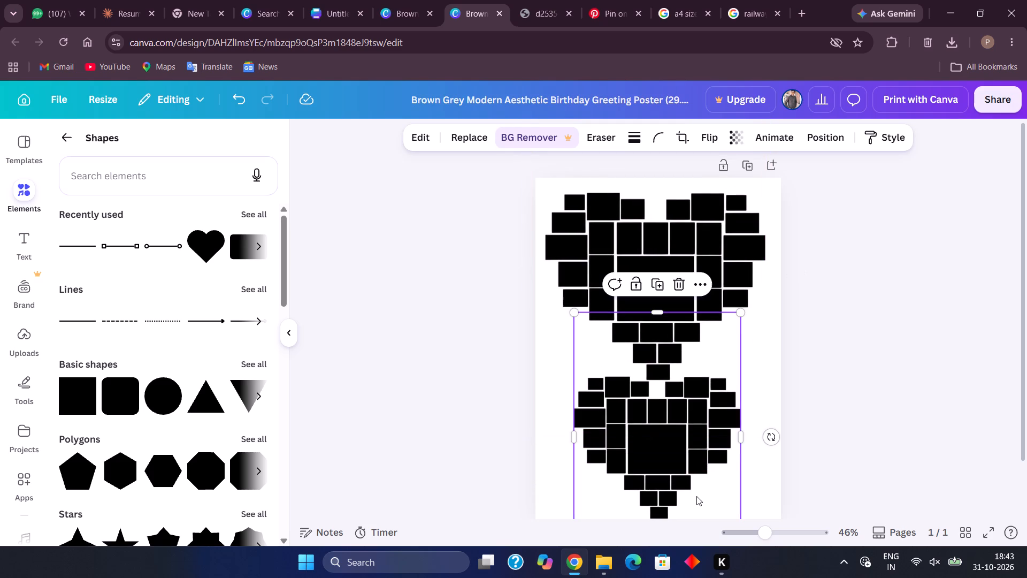
{"action": "left_click", "coordinate": [681, 283]}
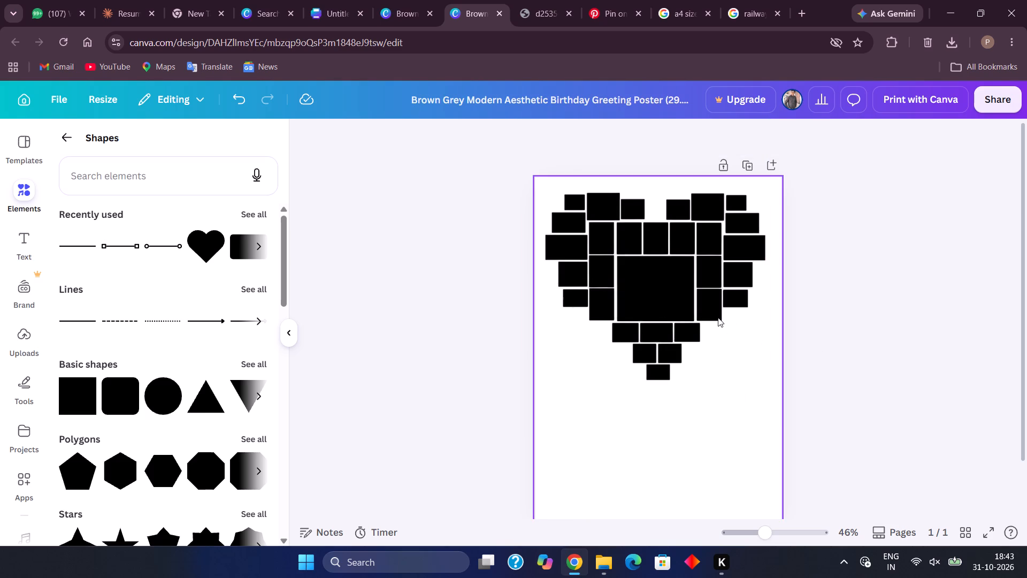
On page 2 of the gridded birthday layout, move the four golden leaf sprigs into the first column's second-row cell.
{"action": "left_click", "coordinate": [344, 0]}
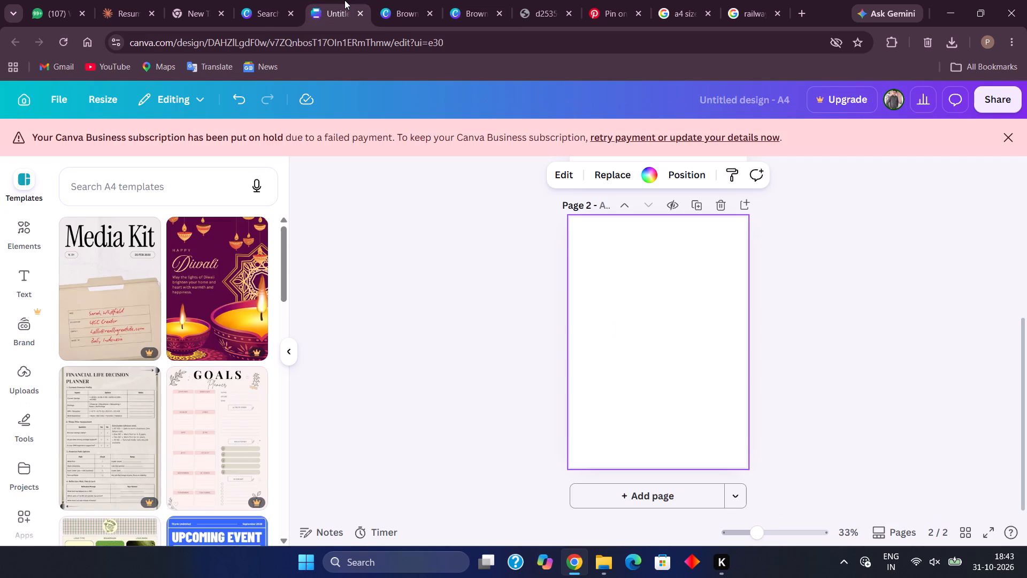
{"action": "left_click", "coordinate": [390, 0]}
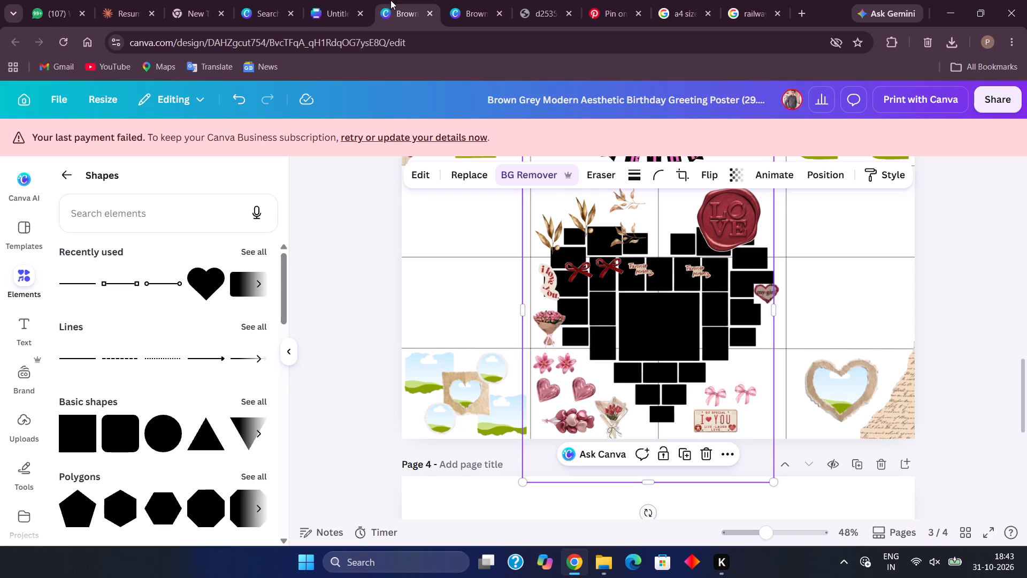
{"action": "scroll", "coordinate": [501, 315], "scroll_direction": "up", "scroll_amount": 2}
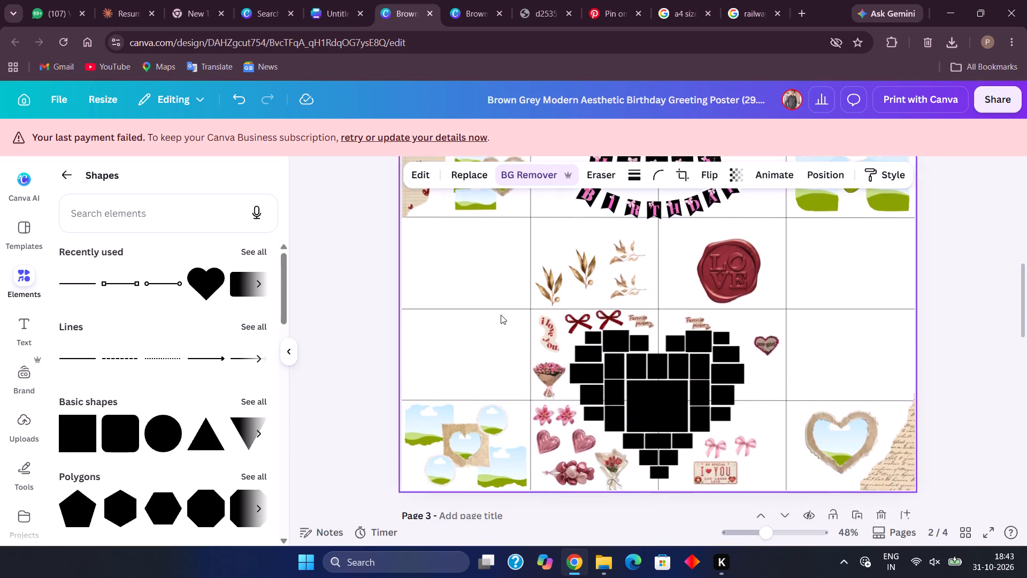
{"action": "scroll", "coordinate": [501, 315], "scroll_direction": "up", "scroll_amount": 2}
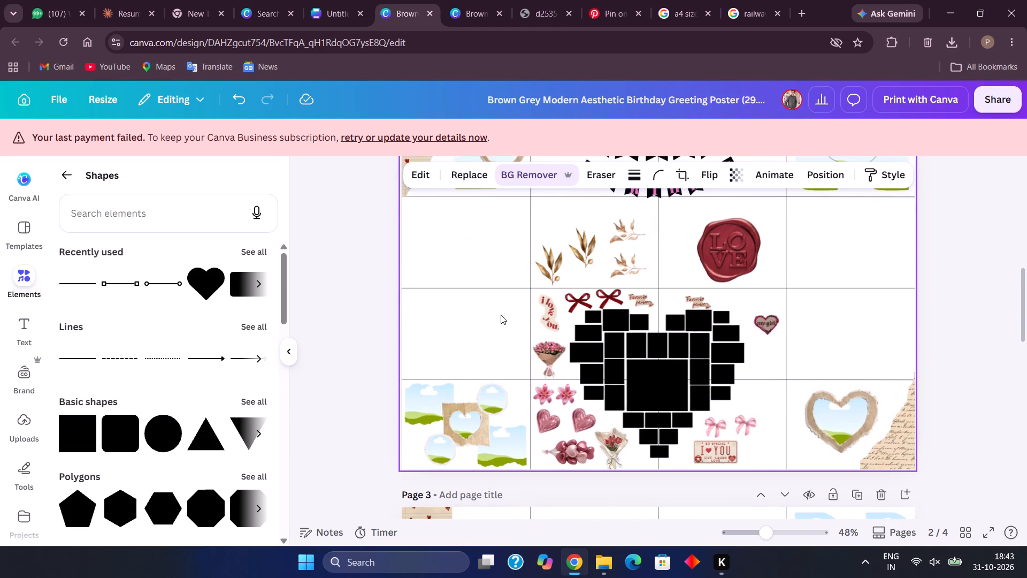
{"action": "scroll", "coordinate": [501, 315], "scroll_direction": "up", "scroll_amount": 2}
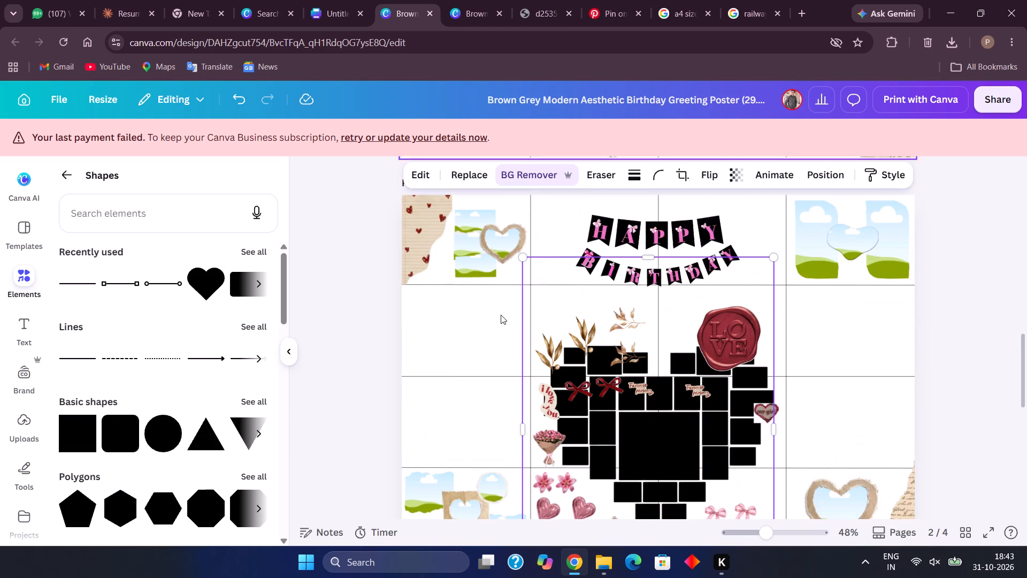
{"action": "scroll", "coordinate": [501, 315], "scroll_direction": "up", "scroll_amount": 2}
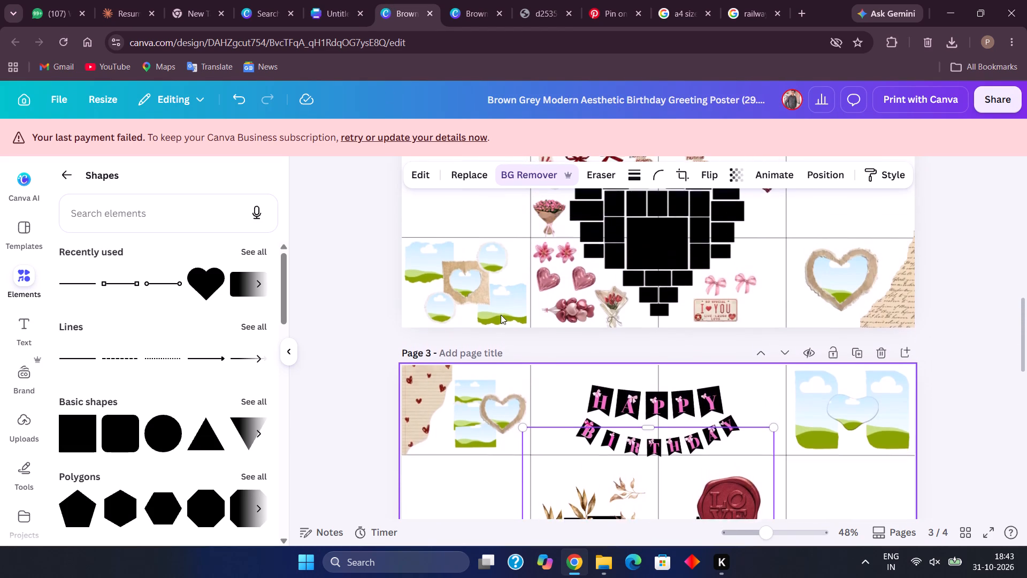
{"action": "scroll", "coordinate": [501, 315], "scroll_direction": "up", "scroll_amount": 1}
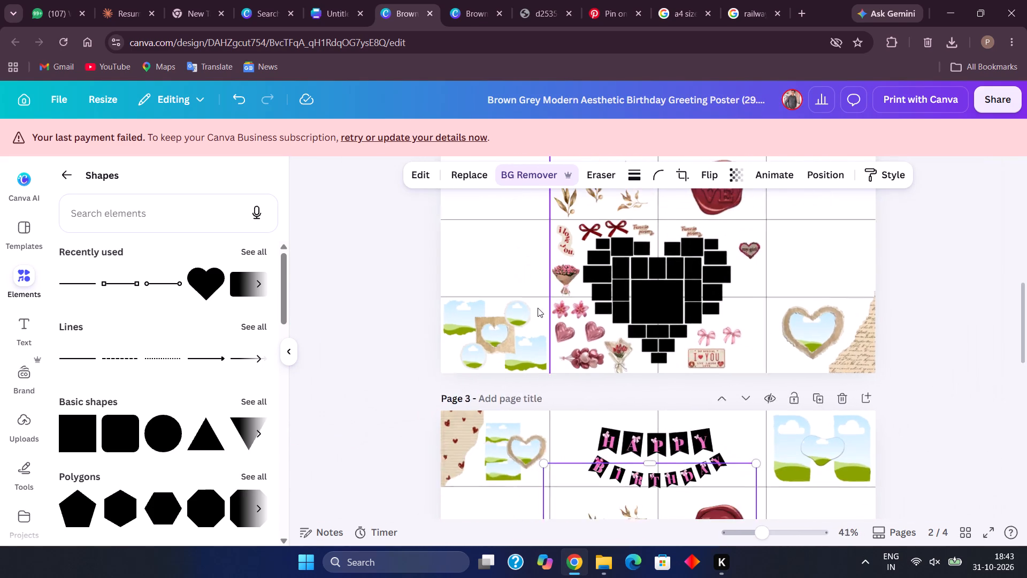
{"action": "scroll", "coordinate": [538, 308], "scroll_direction": "up", "scroll_amount": 2}
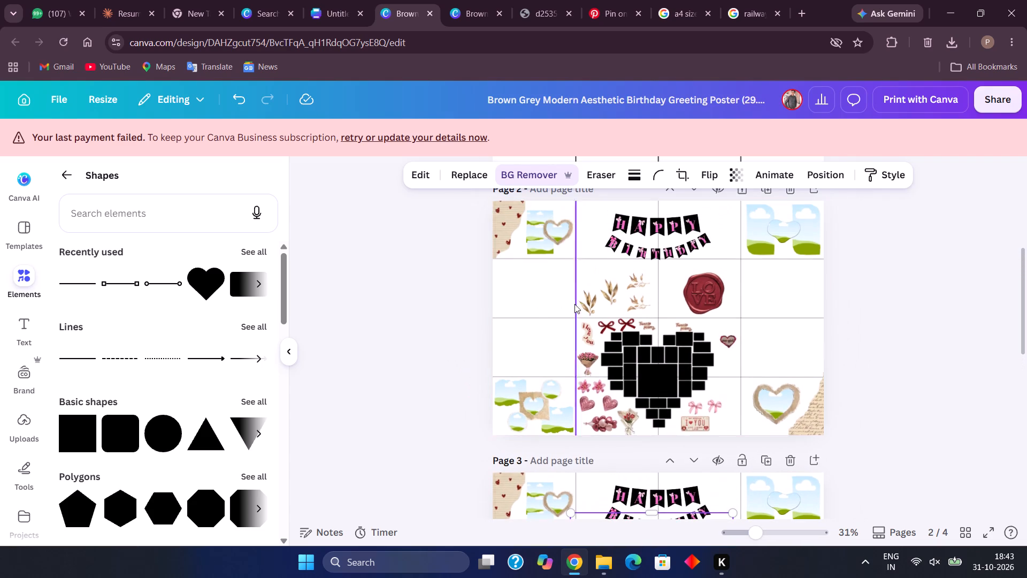
{"action": "left_click_drag", "start_coordinate": [589, 302], "coordinate": [508, 273]}
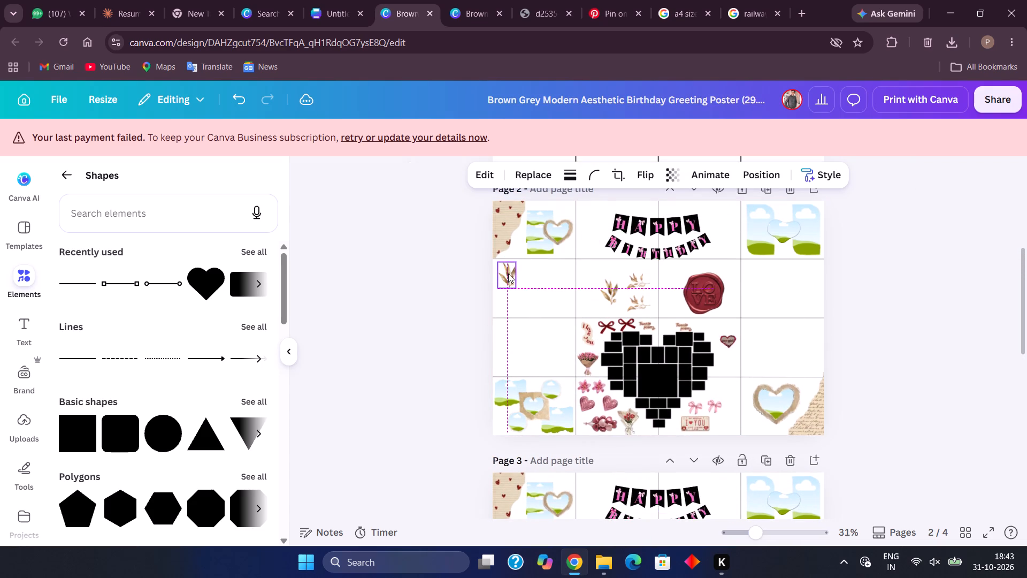
{"action": "left_click_drag", "start_coordinate": [604, 295], "coordinate": [523, 280]}
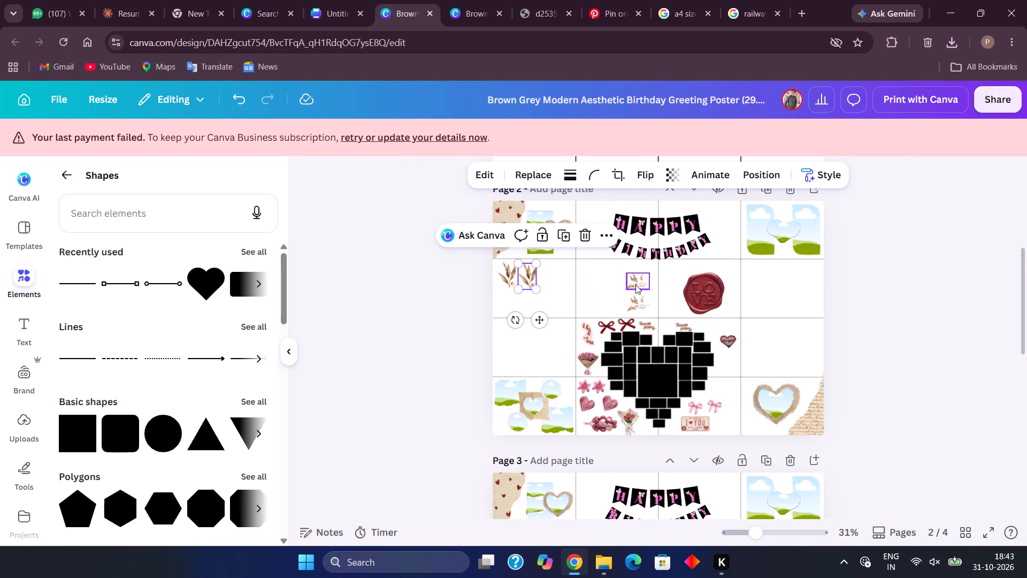
{"action": "left_click_drag", "start_coordinate": [635, 284], "coordinate": [553, 275]}
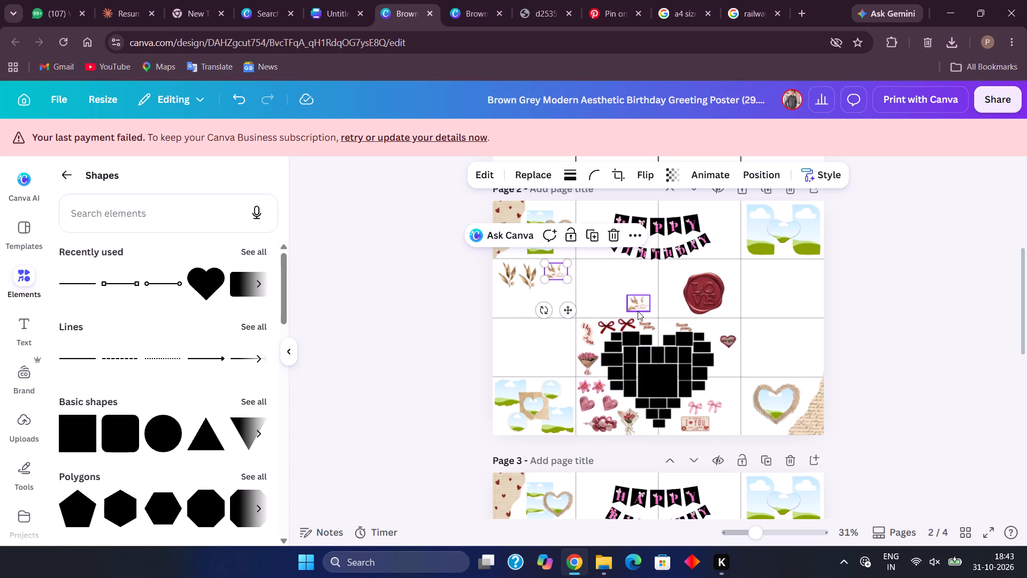
{"action": "left_click_drag", "start_coordinate": [639, 303], "coordinate": [562, 296]}
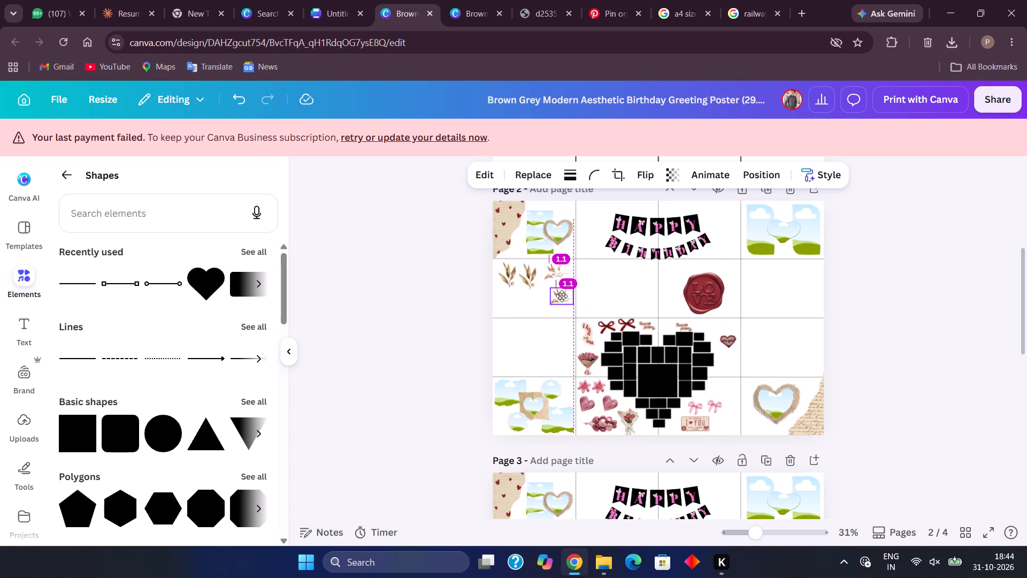
{"action": "left_click_drag", "start_coordinate": [562, 296], "coordinate": [557, 294]}
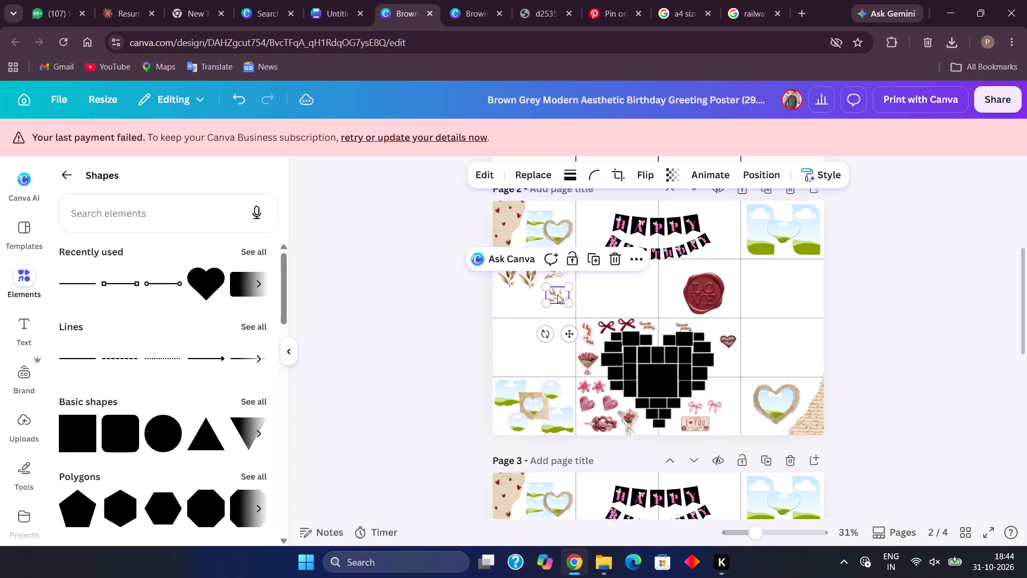
Move the red LOVE wax seal into the first column's third-row cell on page 2.
{"action": "left_click_drag", "start_coordinate": [705, 291], "coordinate": [517, 352]}
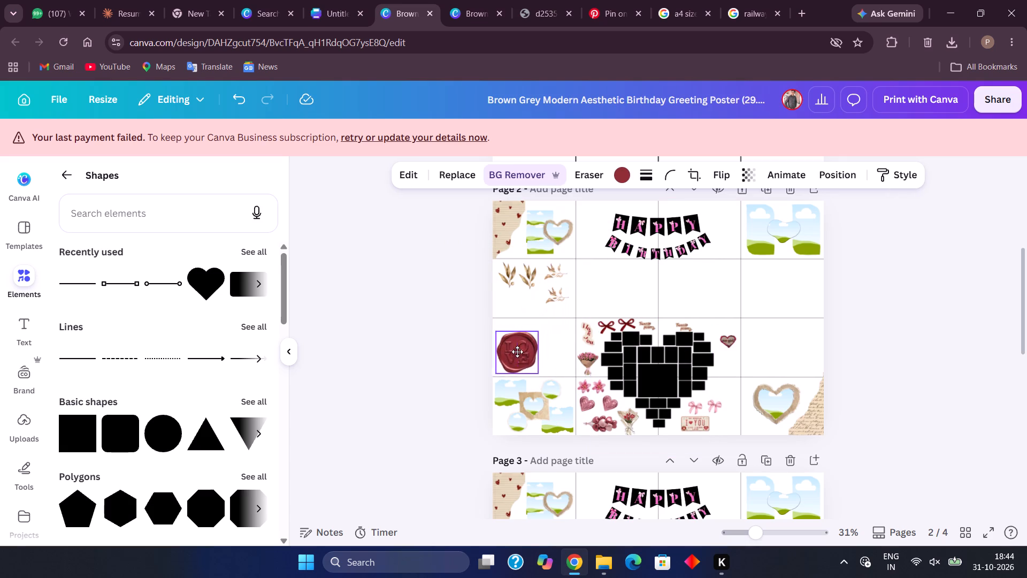
{"action": "left_click_drag", "start_coordinate": [517, 352], "coordinate": [517, 347]}
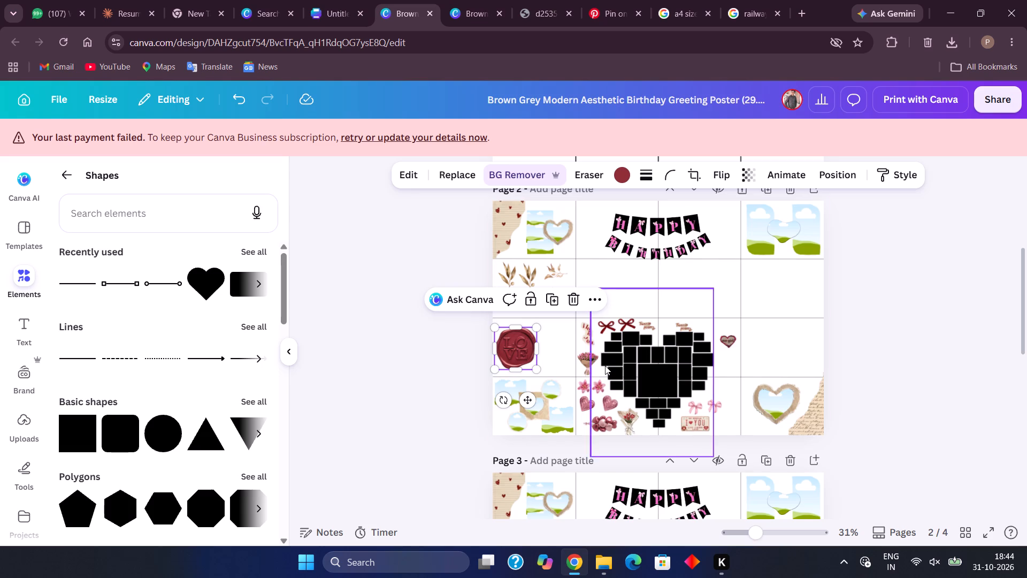
Place the rose bouquet and the "i love you" sticker side by side below the two upright leaf sprigs in the first column.
{"action": "left_click_drag", "start_coordinate": [592, 363], "coordinate": [510, 303]}
{"action": "left_click_drag", "start_coordinate": [590, 329], "coordinate": [589, 329]}
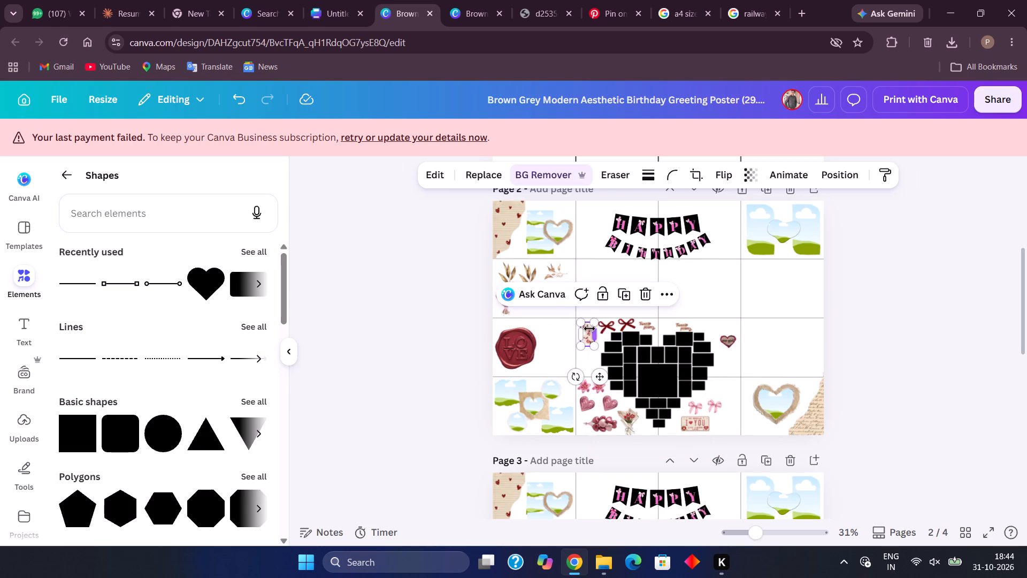
{"action": "left_click_drag", "start_coordinate": [589, 329], "coordinate": [532, 300]}
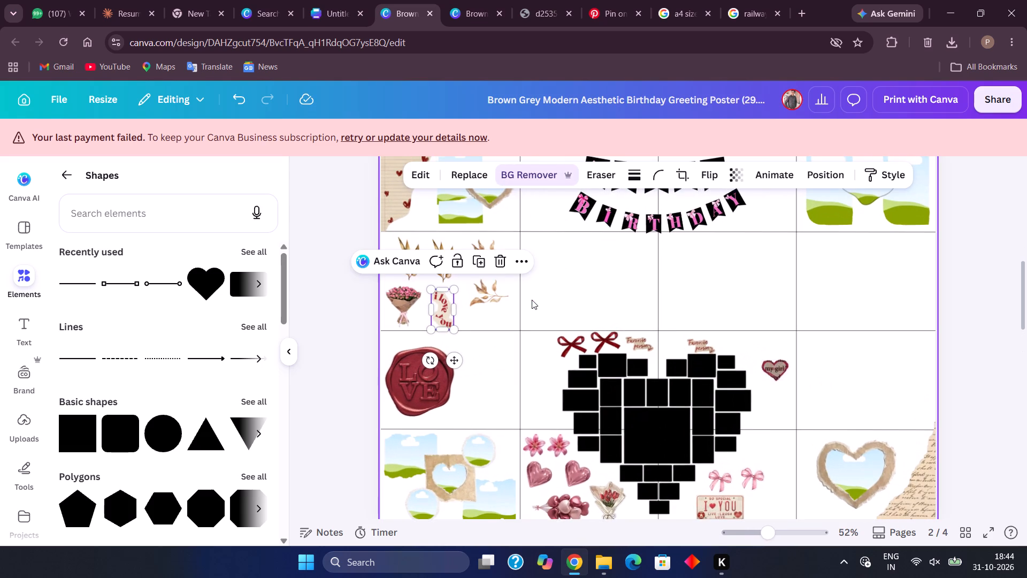
{"action": "scroll", "coordinate": [532, 300], "scroll_direction": "right", "scroll_amount": 4}
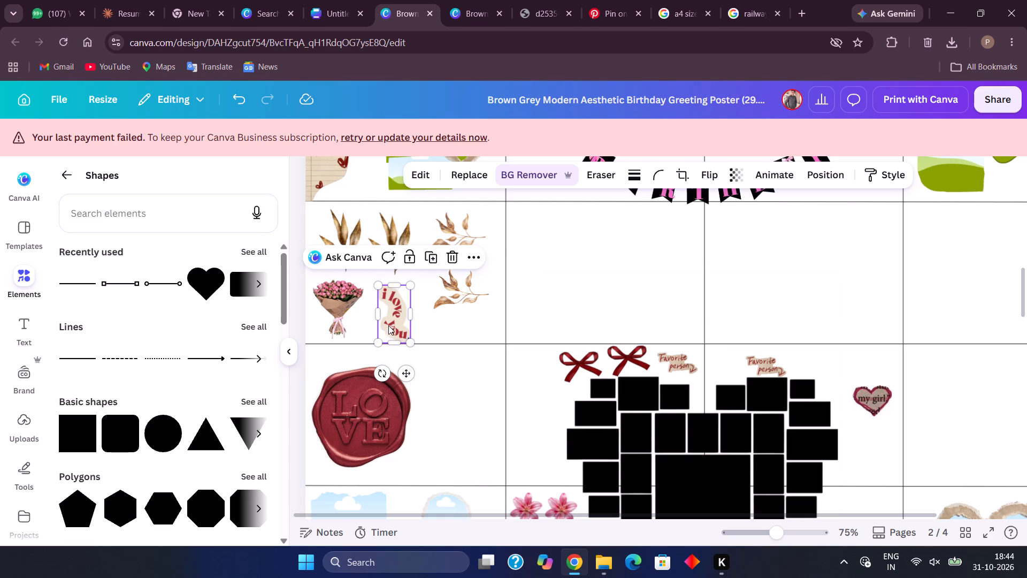
{"action": "left_click_drag", "start_coordinate": [389, 325], "coordinate": [383, 325]}
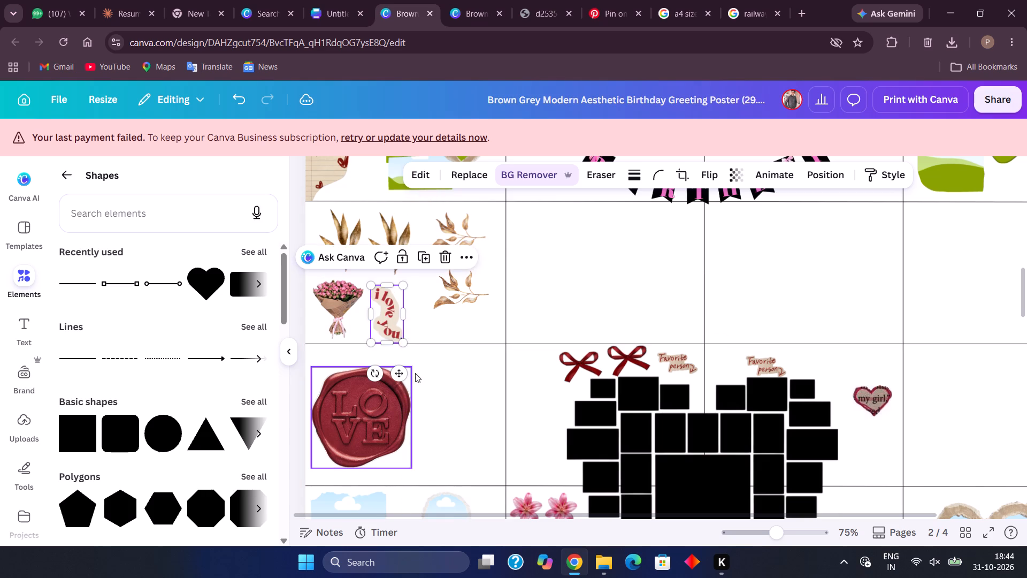
{"action": "left_click", "coordinate": [420, 377]}
{"action": "left_click", "coordinate": [391, 325]}
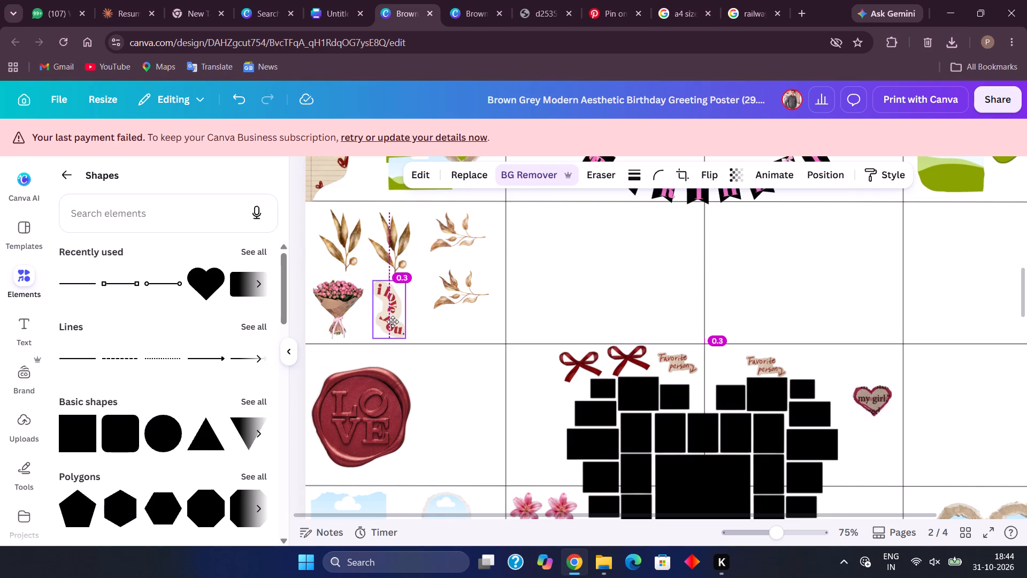
{"action": "left_click", "coordinate": [458, 393]}
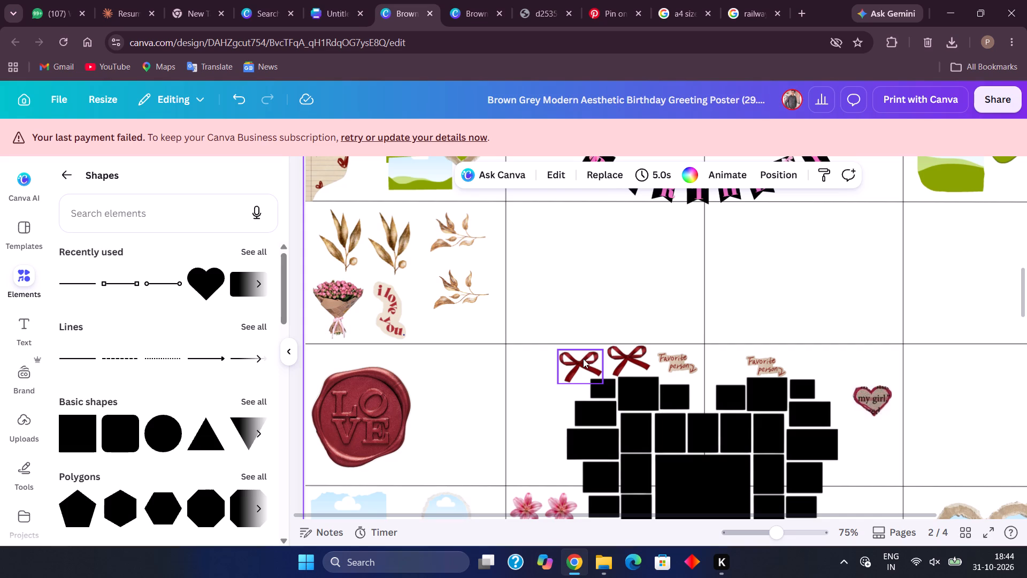
Move the first dark red bow from above the heart collage to the first column's edge, below the small leaf sprigs.
{"action": "left_click_drag", "start_coordinate": [583, 359], "coordinate": [499, 328]}
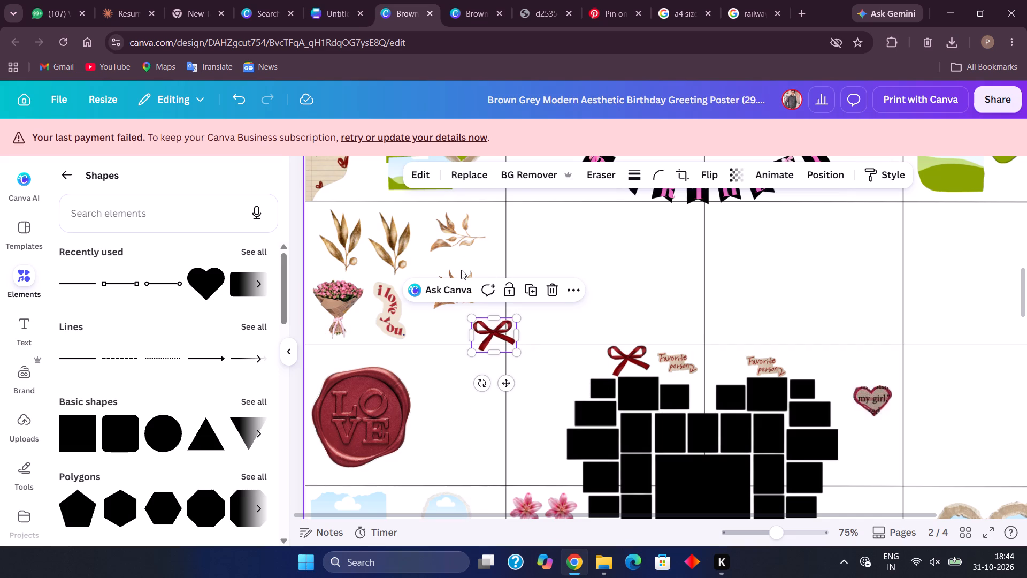
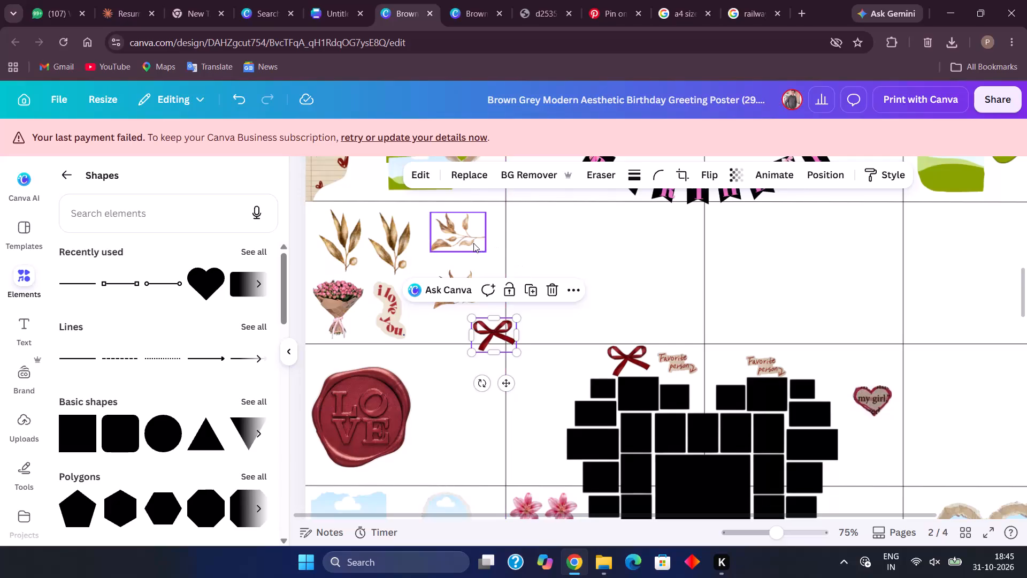
Tuck the two small leaf sprigs beside the upright ones, with the first dark red bow beneath them beside the "i love you" sticker.
{"action": "left_click_drag", "start_coordinate": [473, 243], "coordinate": [463, 235]}
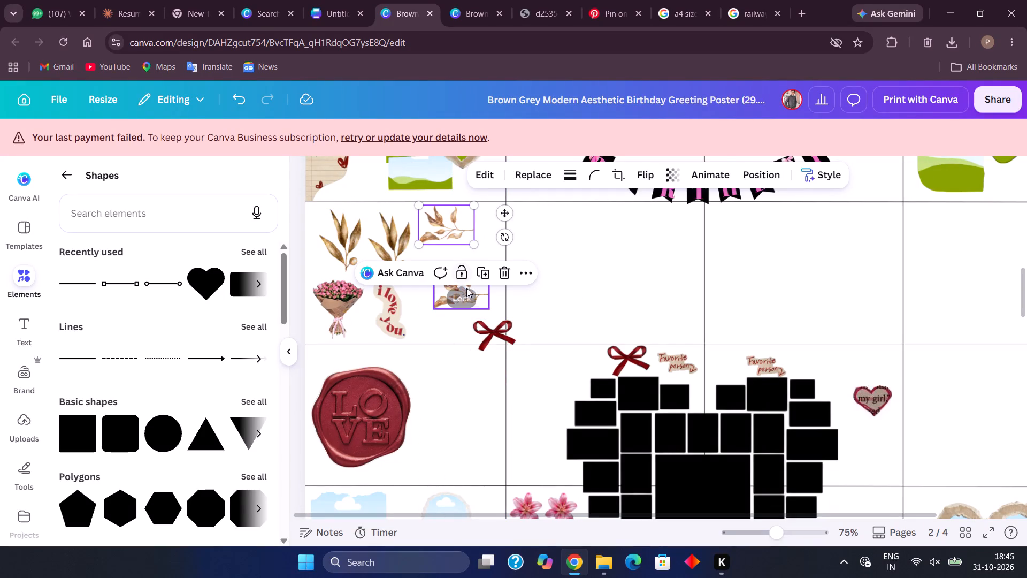
{"action": "left_click_drag", "start_coordinate": [467, 288], "coordinate": [458, 267]}
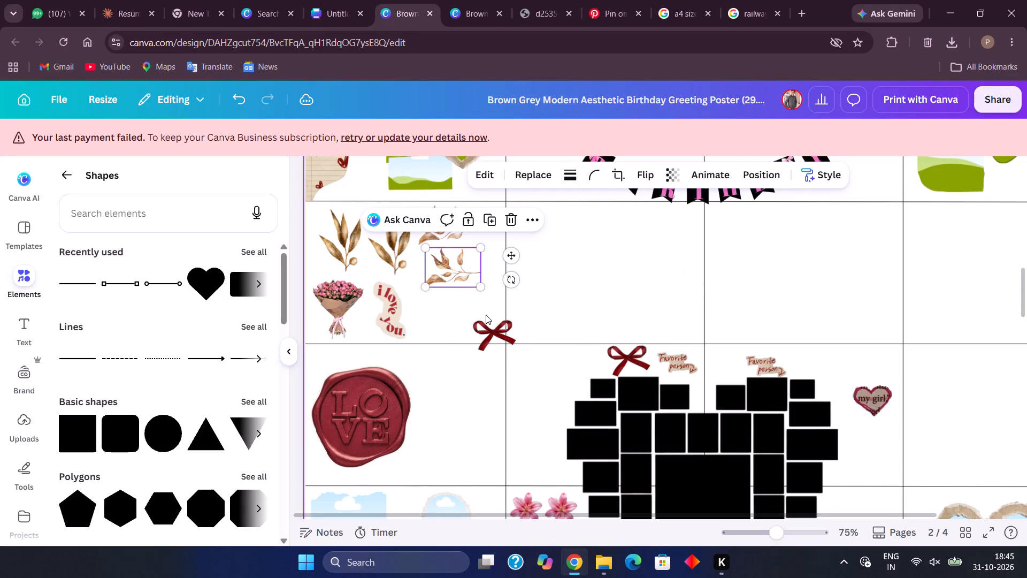
{"action": "left_click_drag", "start_coordinate": [490, 321], "coordinate": [436, 300]}
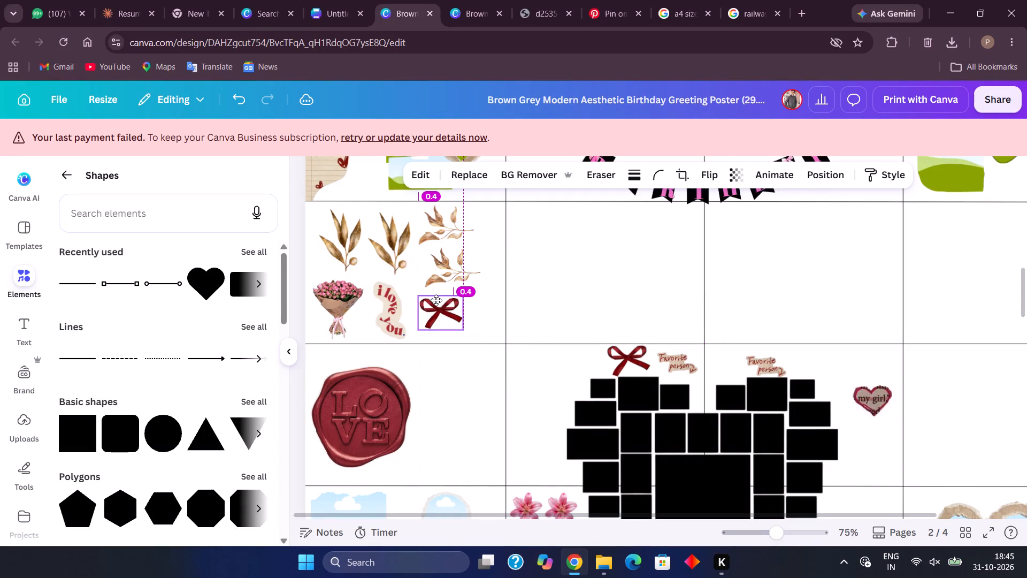
{"action": "left_click_drag", "start_coordinate": [436, 300], "coordinate": [438, 302]}
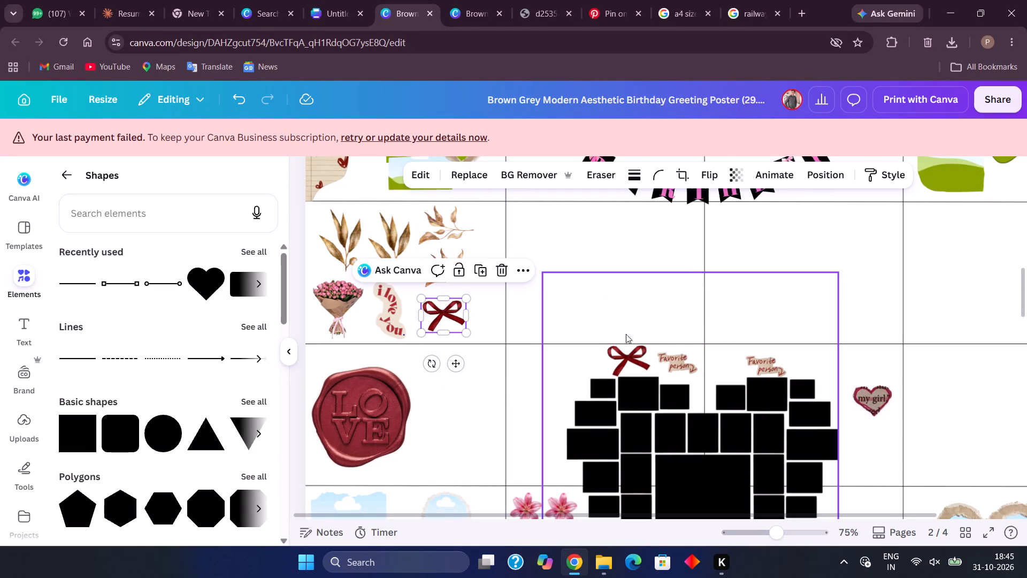
Move the second dark red bow and the "my girl" heart beside the LOVE wax seal, stacked one above the other.
{"action": "left_click_drag", "start_coordinate": [633, 358], "coordinate": [456, 370]}
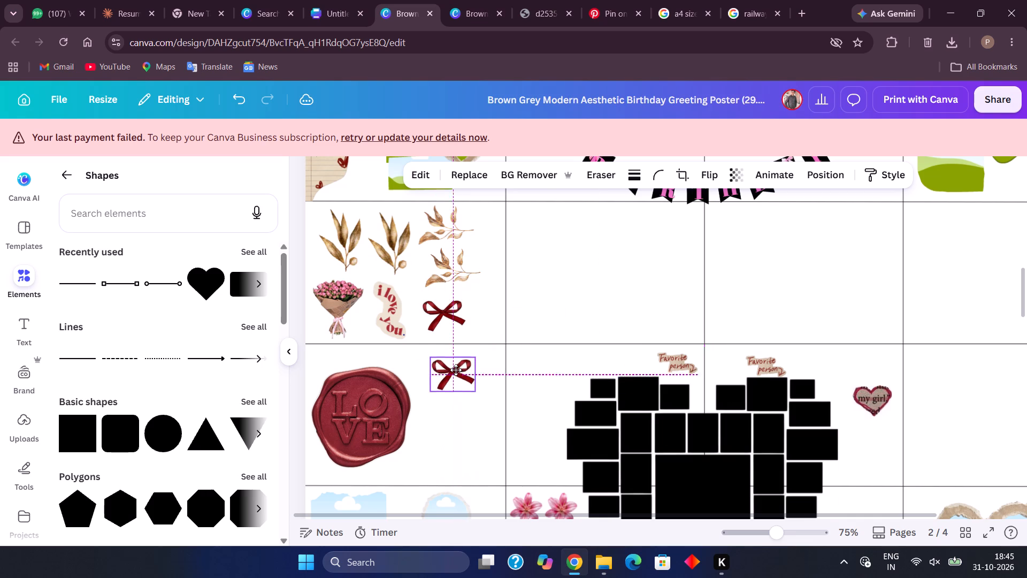
{"action": "left_click_drag", "start_coordinate": [456, 370], "coordinate": [444, 364]}
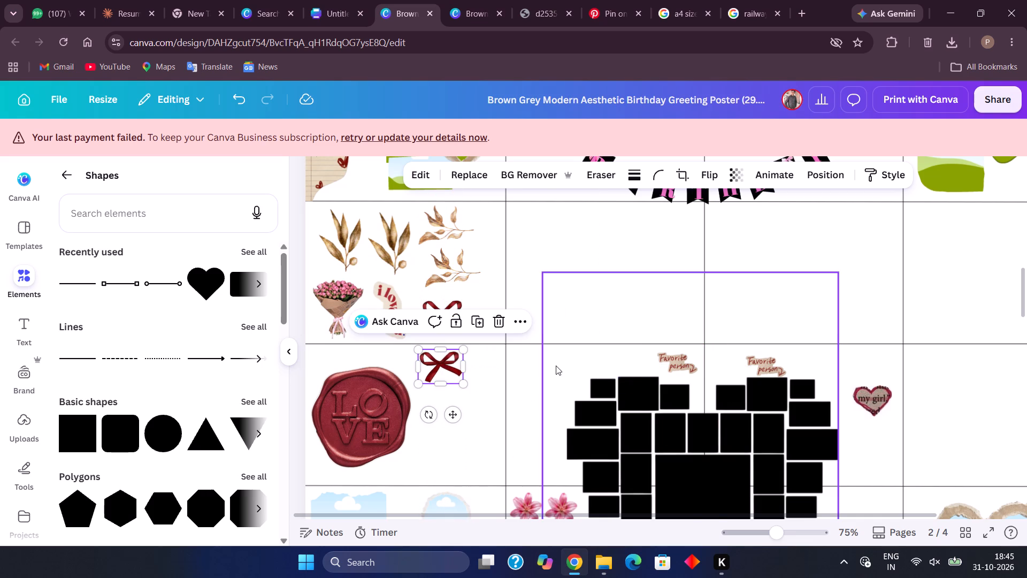
{"action": "scroll", "coordinate": [556, 366], "scroll_direction": "down", "scroll_amount": 1}
{"action": "left_click_drag", "start_coordinate": [872, 320], "coordinate": [469, 323]}
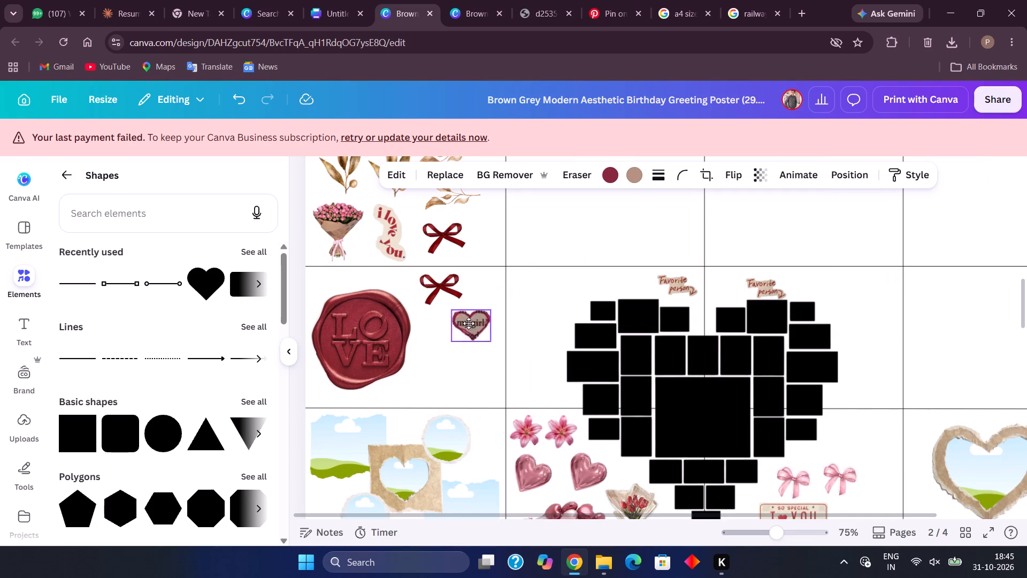
{"action": "left_click_drag", "start_coordinate": [469, 323], "coordinate": [442, 327]}
Stack the two pink lilies along the inner edge of the second column's second-row cell, next to the first column.
{"action": "scroll", "coordinate": [442, 327], "scroll_direction": "up", "scroll_amount": 1}
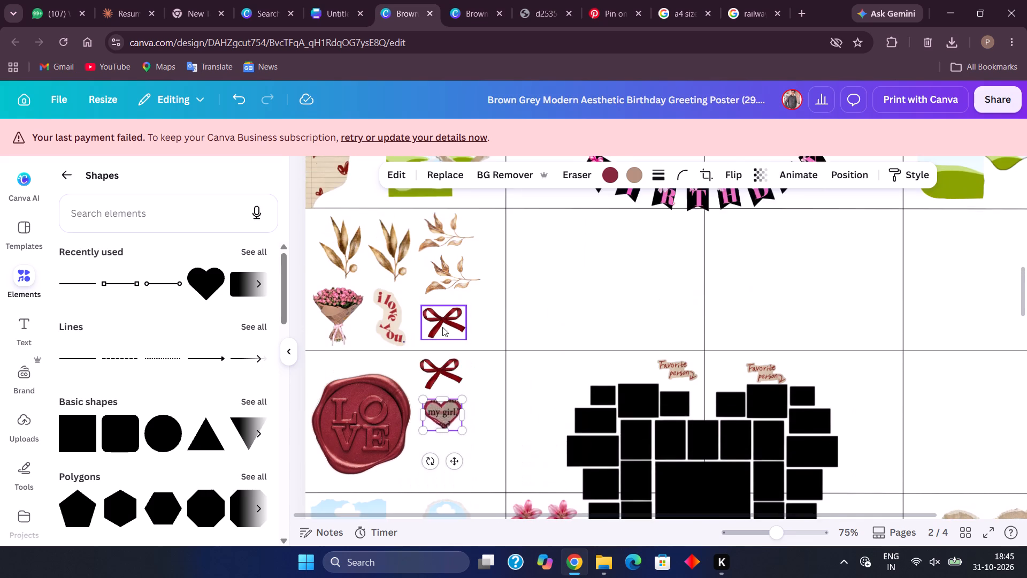
{"action": "scroll", "coordinate": [442, 327], "scroll_direction": "down", "scroll_amount": 1}
{"action": "left_click_drag", "start_coordinate": [527, 436], "coordinate": [537, 229]}
{"action": "scroll", "coordinate": [537, 229], "scroll_direction": "up", "scroll_amount": 1}
{"action": "left_click_drag", "start_coordinate": [543, 289], "coordinate": [539, 212]}
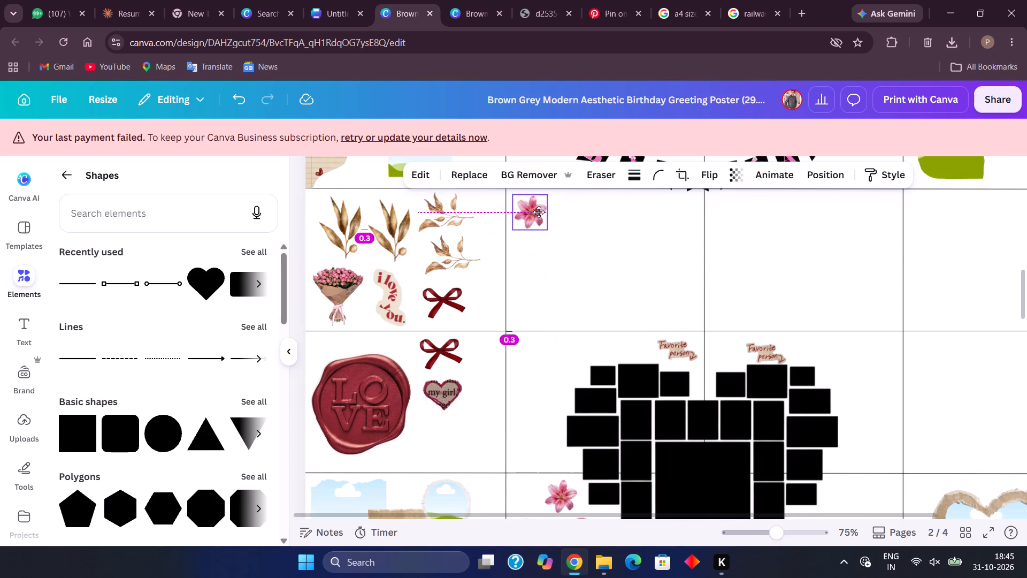
{"action": "left_click_drag", "start_coordinate": [539, 212], "coordinate": [539, 207]}
{"action": "left_click", "coordinate": [539, 207]}
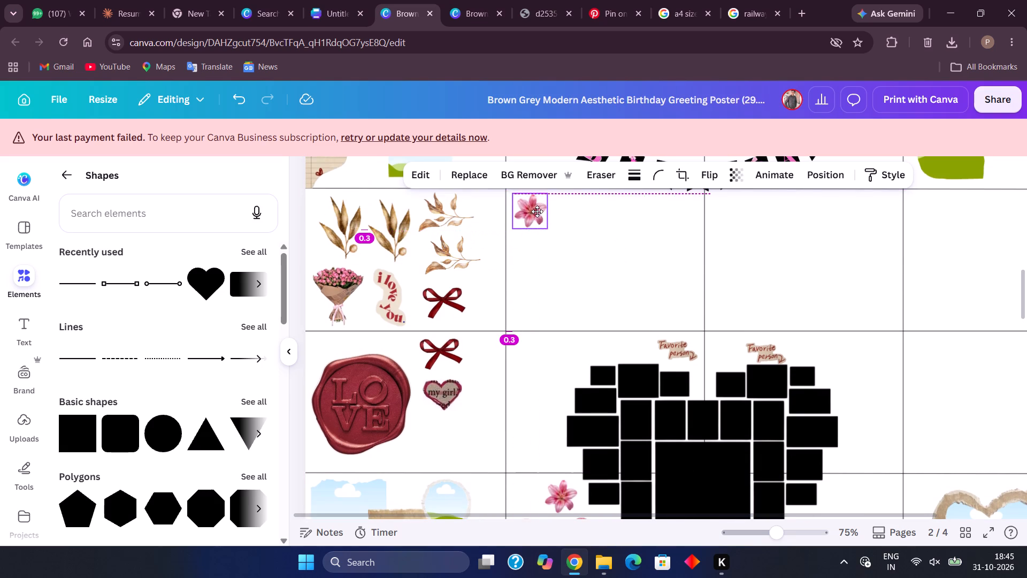
{"action": "left_click_drag", "start_coordinate": [558, 486], "coordinate": [581, 384]}
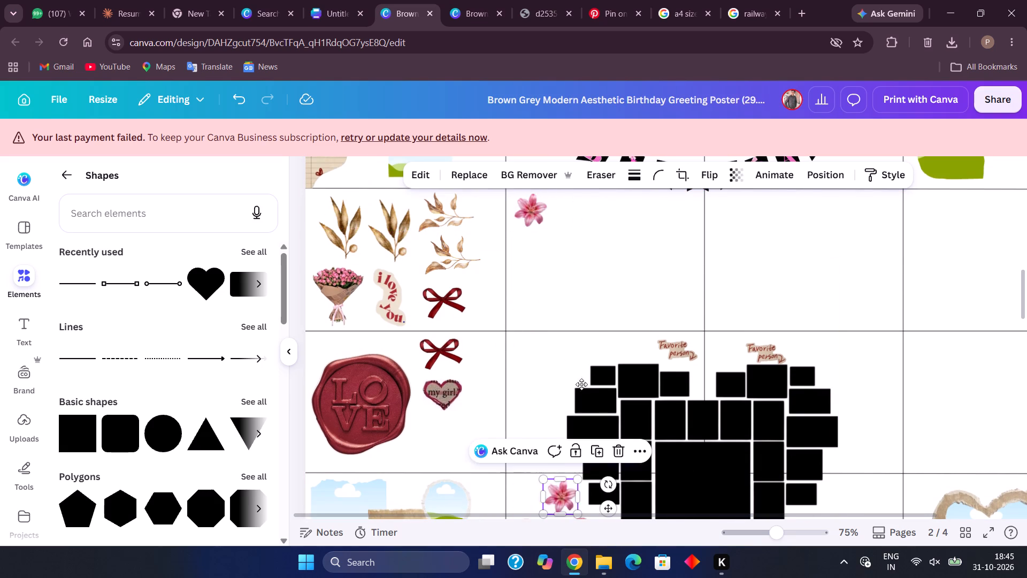
{"action": "left_click_drag", "start_coordinate": [581, 384], "coordinate": [530, 241]}
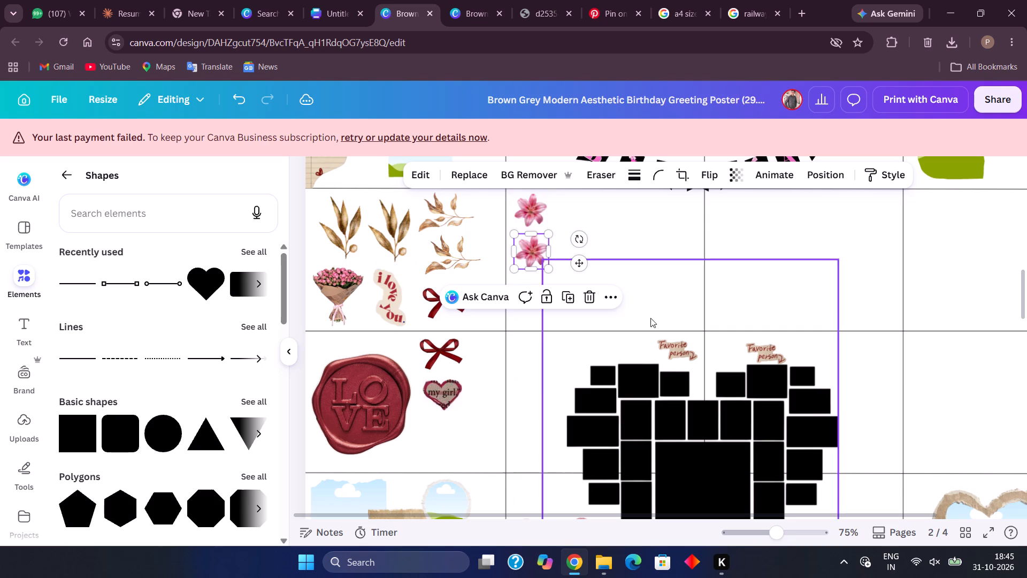
Place the two "Favorite person" stickers side by side below the lilies in the second column's second-row cell.
{"action": "left_click_drag", "start_coordinate": [675, 346], "coordinate": [530, 287]}
{"action": "left_click_drag", "start_coordinate": [773, 349], "coordinate": [620, 285]}
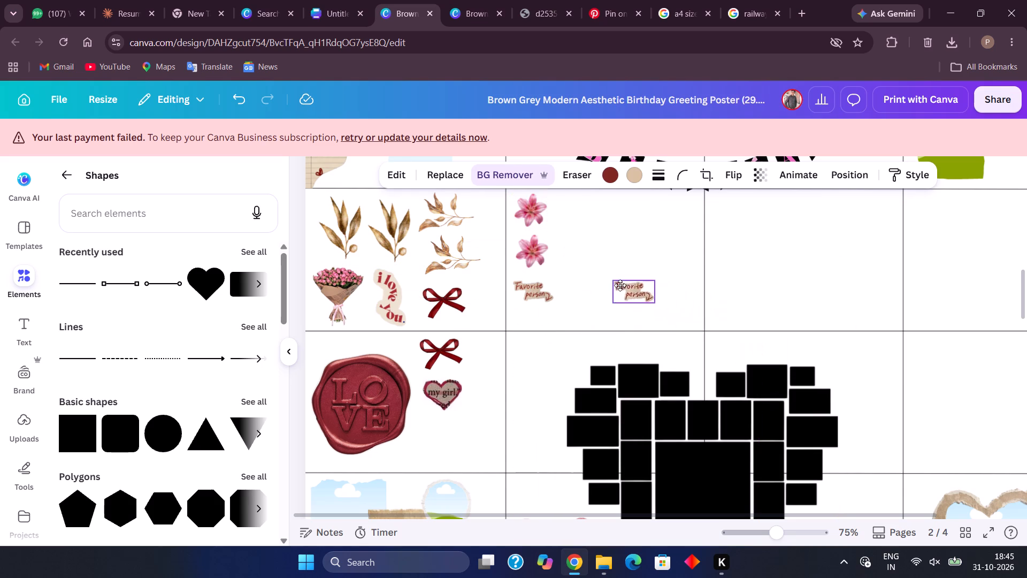
{"action": "left_click_drag", "start_coordinate": [620, 285], "coordinate": [586, 285]}
Move the two pink heart balloons from beside the heart collage to stand one above the other next to the lilies.
{"action": "scroll", "coordinate": [610, 375], "scroll_direction": "down", "scroll_amount": 1}
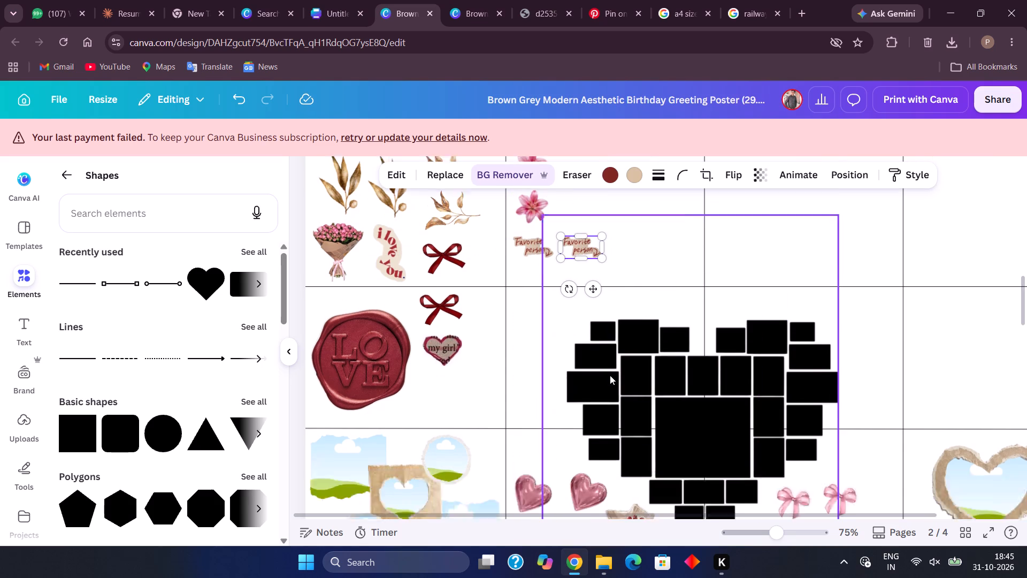
{"action": "scroll", "coordinate": [610, 375], "scroll_direction": "down", "scroll_amount": 1}
{"action": "left_click_drag", "start_coordinate": [581, 422], "coordinate": [518, 269]}
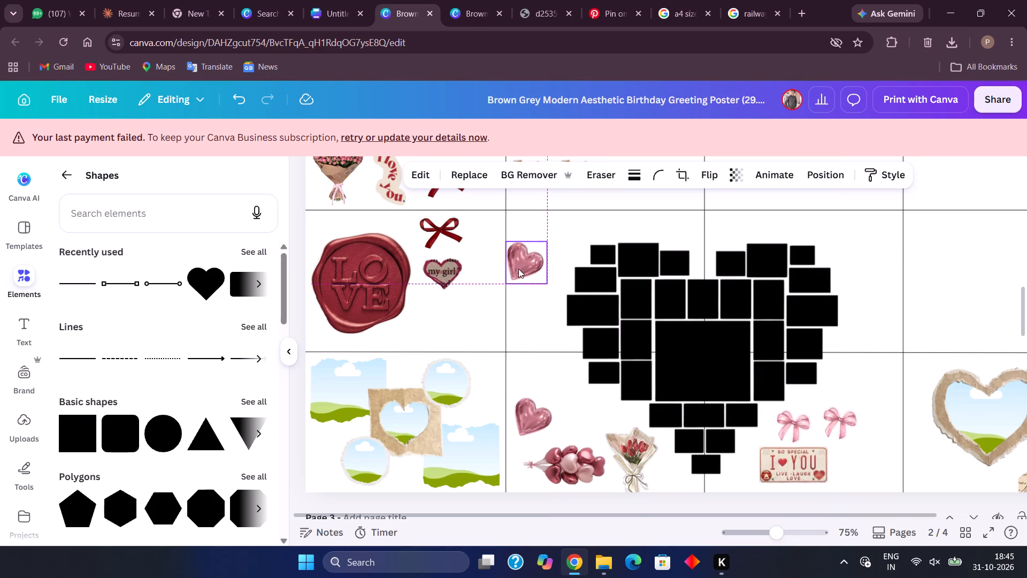
{"action": "scroll", "coordinate": [518, 269], "scroll_direction": "up", "scroll_amount": 2}
{"action": "left_click_drag", "start_coordinate": [526, 391], "coordinate": [579, 221]}
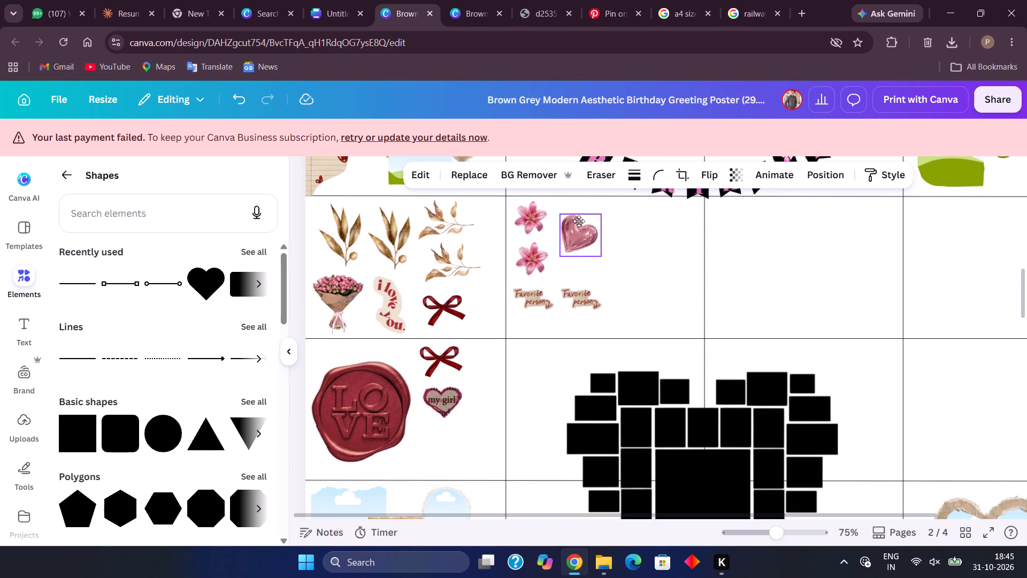
{"action": "left_click_drag", "start_coordinate": [579, 221], "coordinate": [578, 216]}
{"action": "left_click_drag", "start_coordinate": [578, 216], "coordinate": [578, 221]}
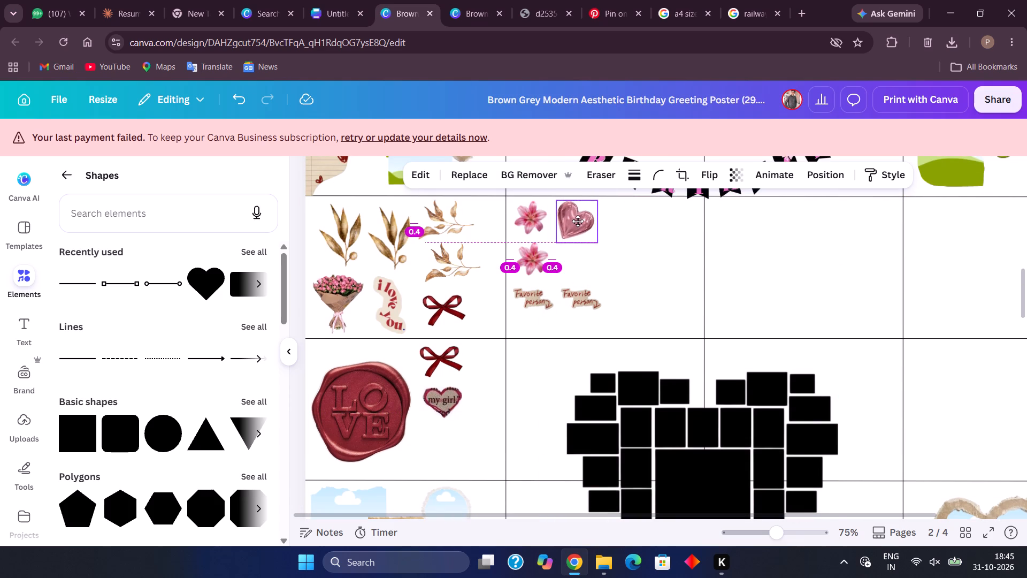
{"action": "left_click_drag", "start_coordinate": [578, 221], "coordinate": [578, 222]}
{"action": "scroll", "coordinate": [548, 403], "scroll_direction": "down", "scroll_amount": 2}
{"action": "left_click_drag", "start_coordinate": [541, 416], "coordinate": [566, 297]}
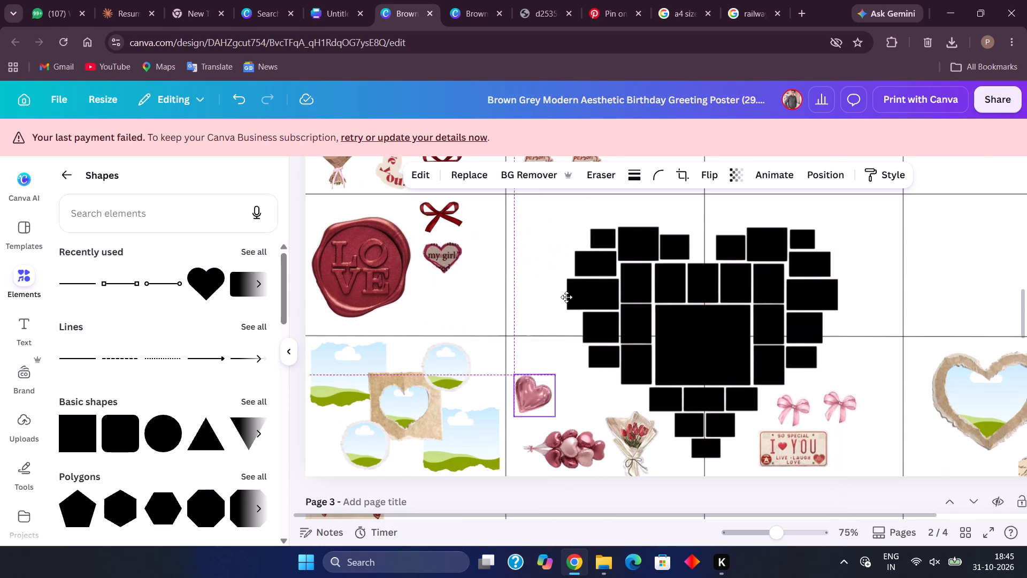
{"action": "left_click_drag", "start_coordinate": [566, 297], "coordinate": [569, 282]}
{"action": "scroll", "coordinate": [569, 282], "scroll_direction": "up", "scroll_amount": 2}
{"action": "left_click_drag", "start_coordinate": [563, 386], "coordinate": [602, 254]}
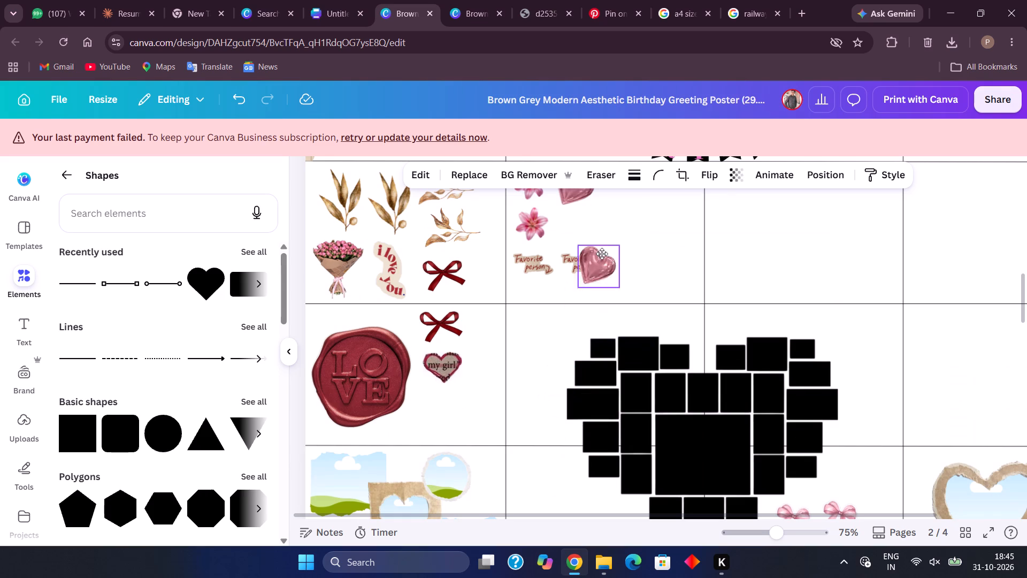
{"action": "left_click_drag", "start_coordinate": [602, 254], "coordinate": [589, 236]}
Move the red tulip bouquet from beside the collage's lower tip to the second column's second-row cell, next to the pink heart balloons.
{"action": "scroll", "coordinate": [589, 236], "scroll_direction": "down", "scroll_amount": 2}
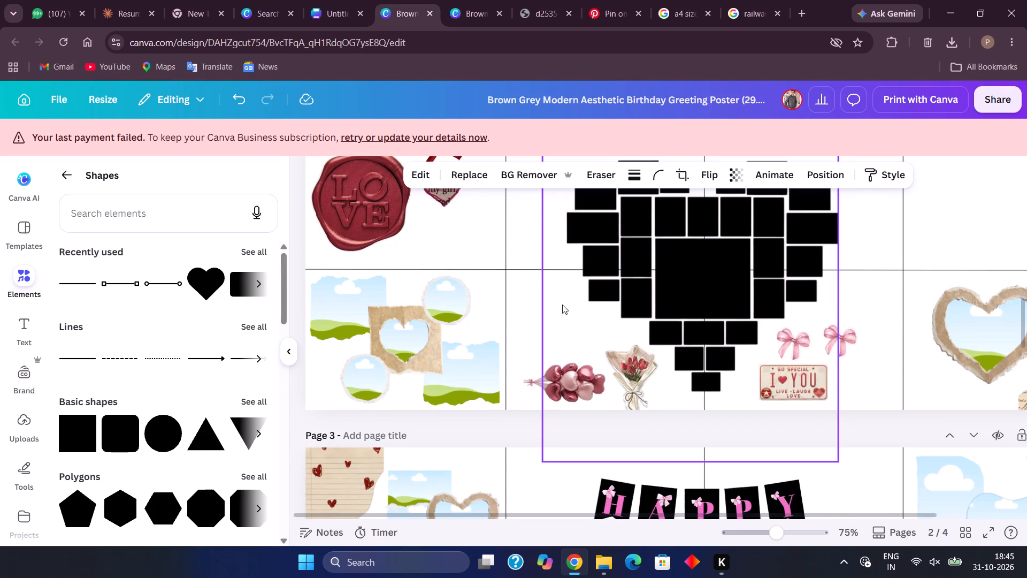
{"action": "left_click_drag", "start_coordinate": [624, 376], "coordinate": [600, 191]}
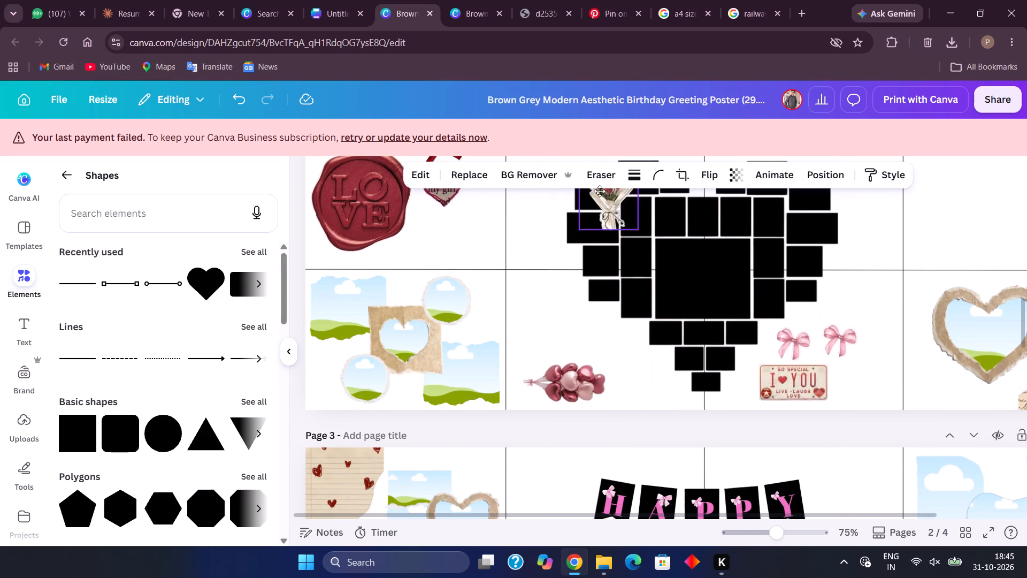
{"action": "left_click_drag", "start_coordinate": [600, 191], "coordinate": [537, 213]}
{"action": "scroll", "coordinate": [537, 213], "scroll_direction": "up", "scroll_amount": 1}
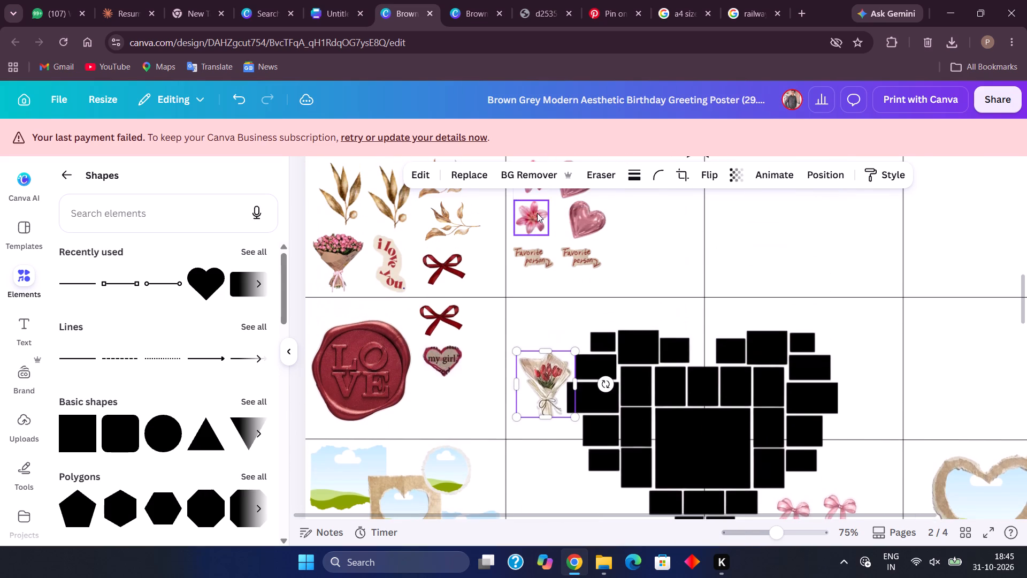
{"action": "scroll", "coordinate": [537, 213], "scroll_direction": "up", "scroll_amount": 1}
{"action": "left_click_drag", "start_coordinate": [549, 377], "coordinate": [373, 366]}
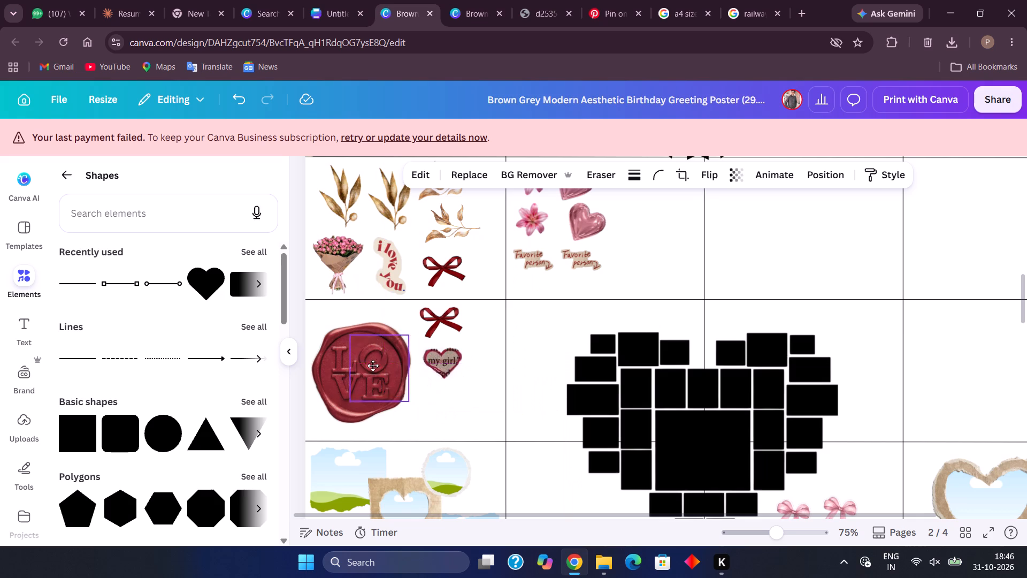
{"action": "left_click_drag", "start_coordinate": [373, 366], "coordinate": [586, 340]}
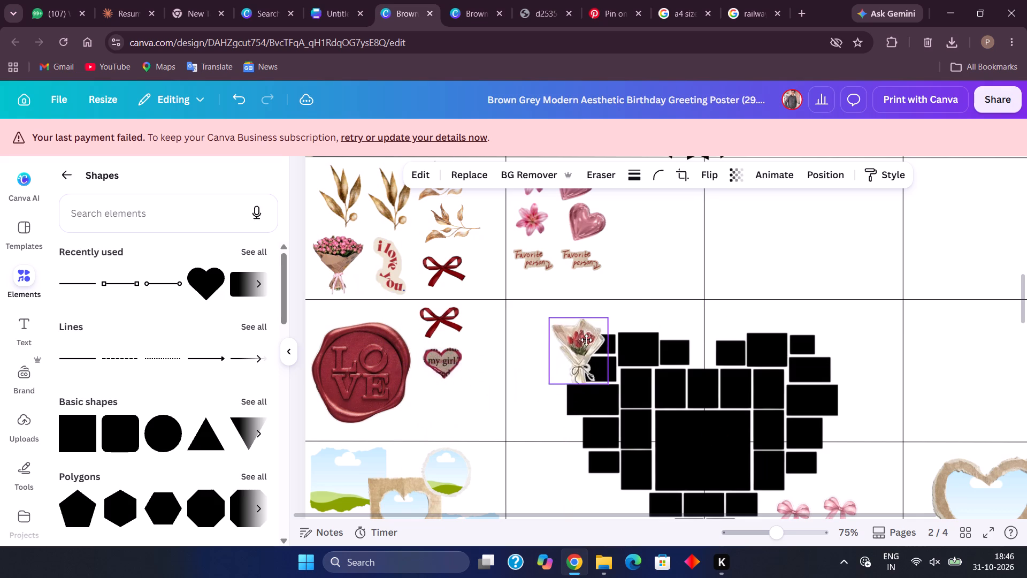
{"action": "left_click_drag", "start_coordinate": [586, 340], "coordinate": [634, 258]}
{"action": "scroll", "coordinate": [634, 258], "scroll_direction": "up", "scroll_amount": 1}
{"action": "left_click_drag", "start_coordinate": [642, 309], "coordinate": [642, 239]}
Move the "So special I love you" licence plate sticker below the tulip bouquet, beside the "Favorite person" stickers.
{"action": "scroll", "coordinate": [642, 239], "scroll_direction": "down", "scroll_amount": 3}
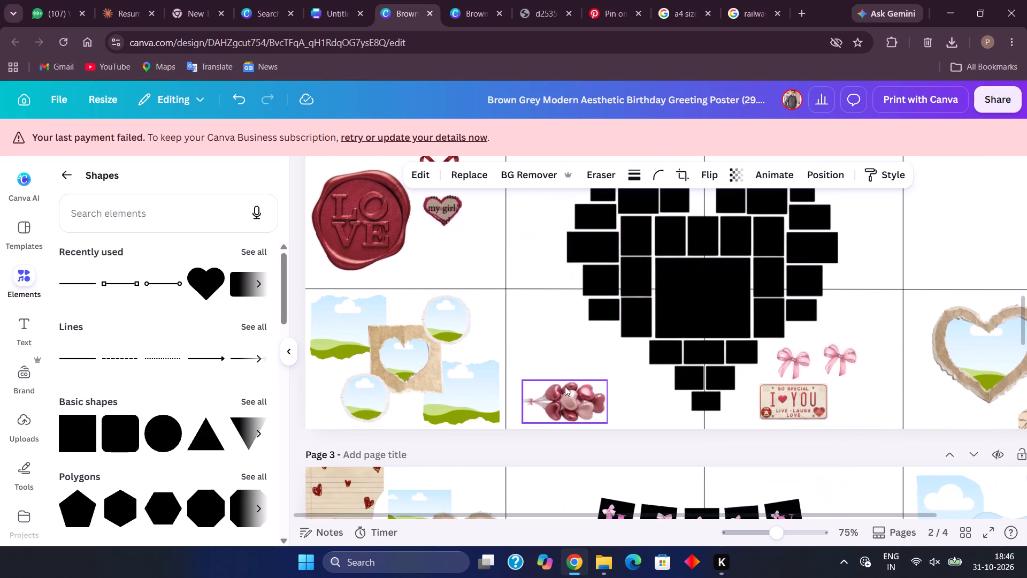
{"action": "left_click_drag", "start_coordinate": [775, 401], "coordinate": [510, 162]}
{"action": "scroll", "coordinate": [510, 162], "scroll_direction": "up", "scroll_amount": 1}
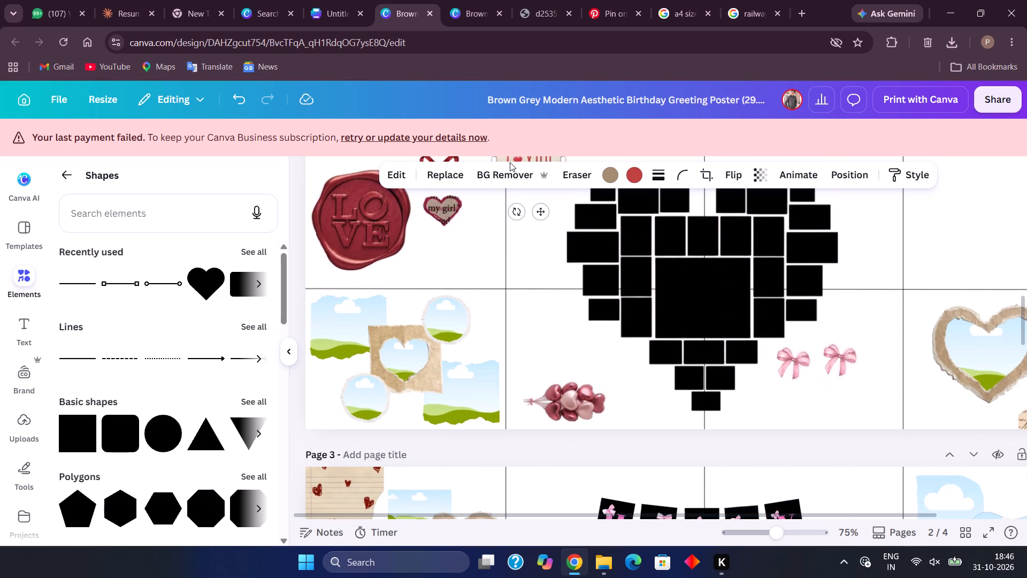
{"action": "scroll", "coordinate": [510, 162], "scroll_direction": "up", "scroll_amount": 1}
{"action": "scroll", "coordinate": [566, 269], "scroll_direction": "up", "scroll_amount": 4}
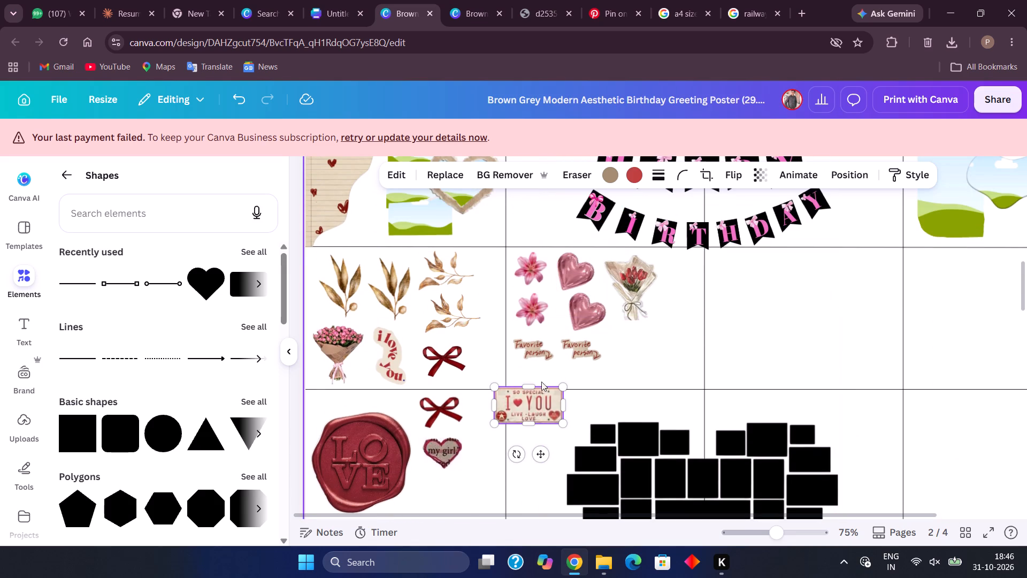
{"action": "left_click_drag", "start_coordinate": [541, 399], "coordinate": [664, 351]}
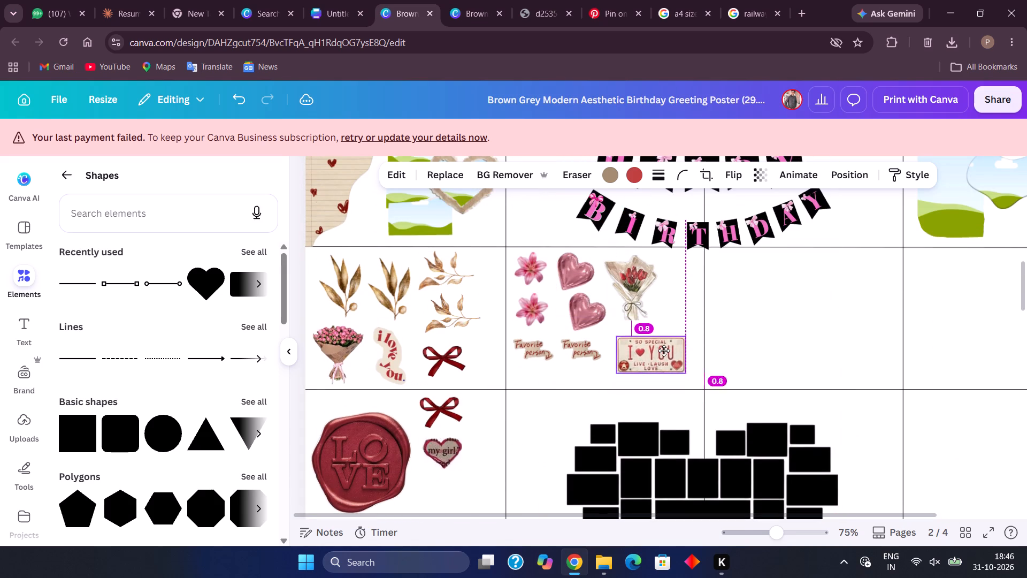
{"action": "left_click_drag", "start_coordinate": [664, 351], "coordinate": [664, 356]}
Move the first pink bow from beside the heart collage to the second column's second-row cell, next to the tulip bouquet.
{"action": "scroll", "coordinate": [664, 356], "scroll_direction": "down", "scroll_amount": 3}
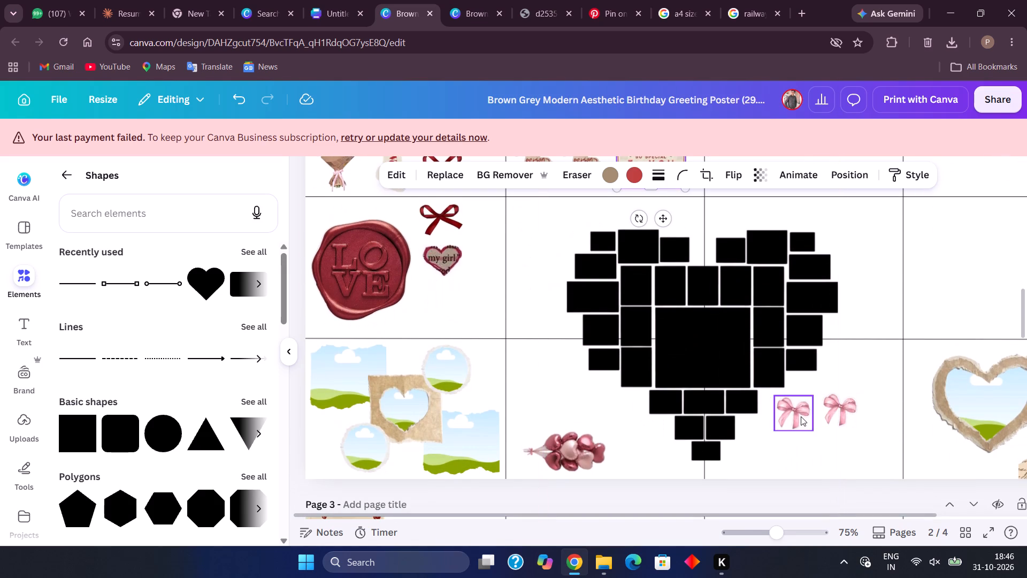
{"action": "left_click_drag", "start_coordinate": [801, 416], "coordinate": [686, 222]}
{"action": "scroll", "coordinate": [686, 222], "scroll_direction": "up", "scroll_amount": 3}
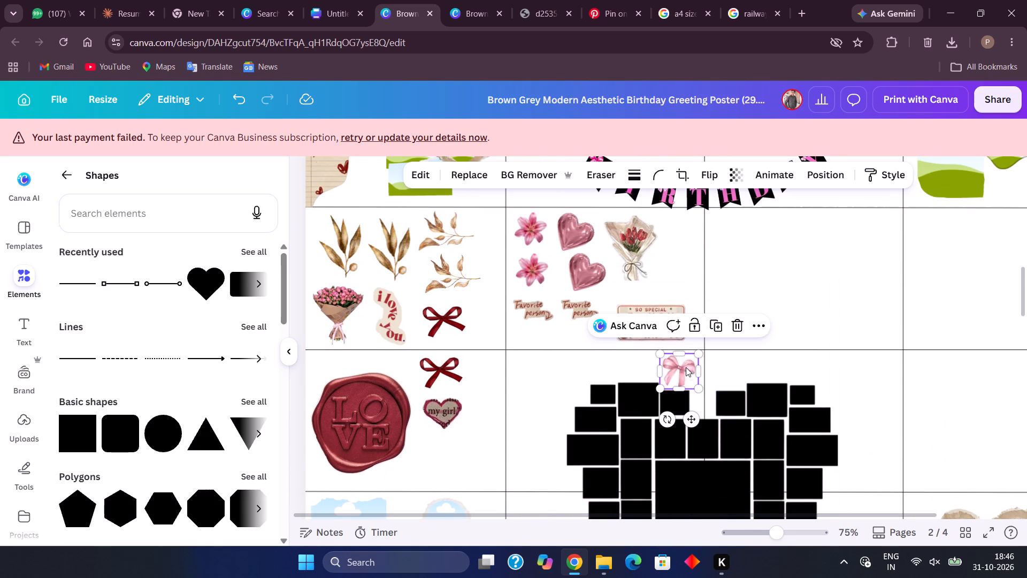
{"action": "left_click_drag", "start_coordinate": [686, 370], "coordinate": [685, 235]}
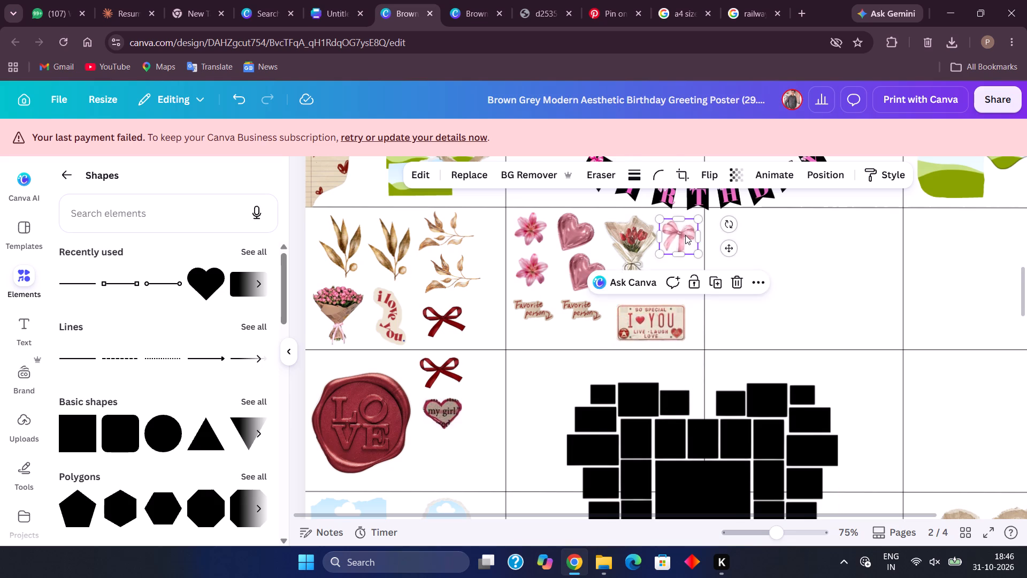
Move the second pink bow from beside the heart collage to directly below the first bow, above the licence plate sticker.
{"action": "scroll", "coordinate": [685, 235], "scroll_direction": "up", "scroll_amount": 2}
{"action": "scroll", "coordinate": [690, 288], "scroll_direction": "up", "scroll_amount": 1}
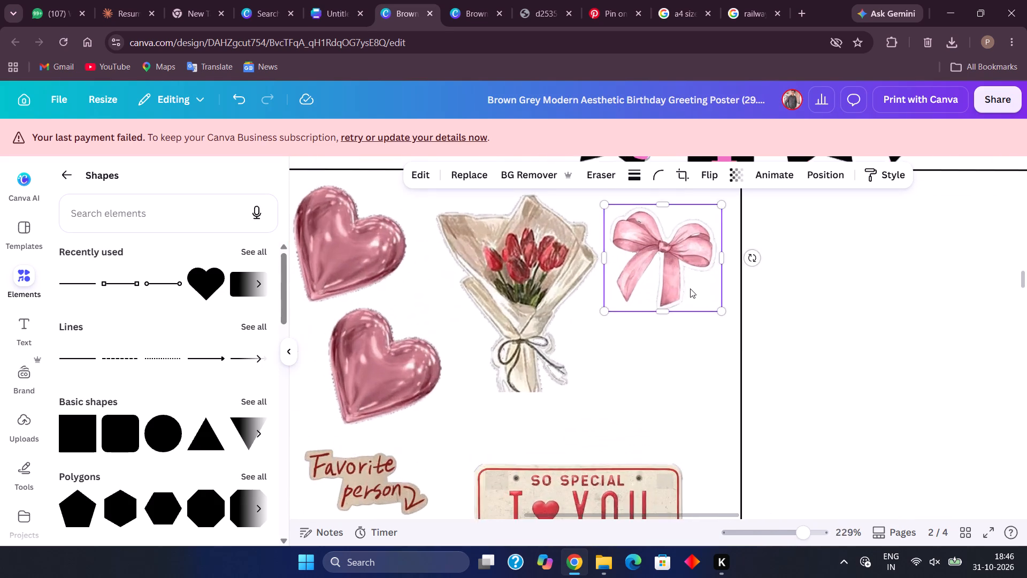
{"action": "scroll", "coordinate": [690, 288], "scroll_direction": "up", "scroll_amount": 1}
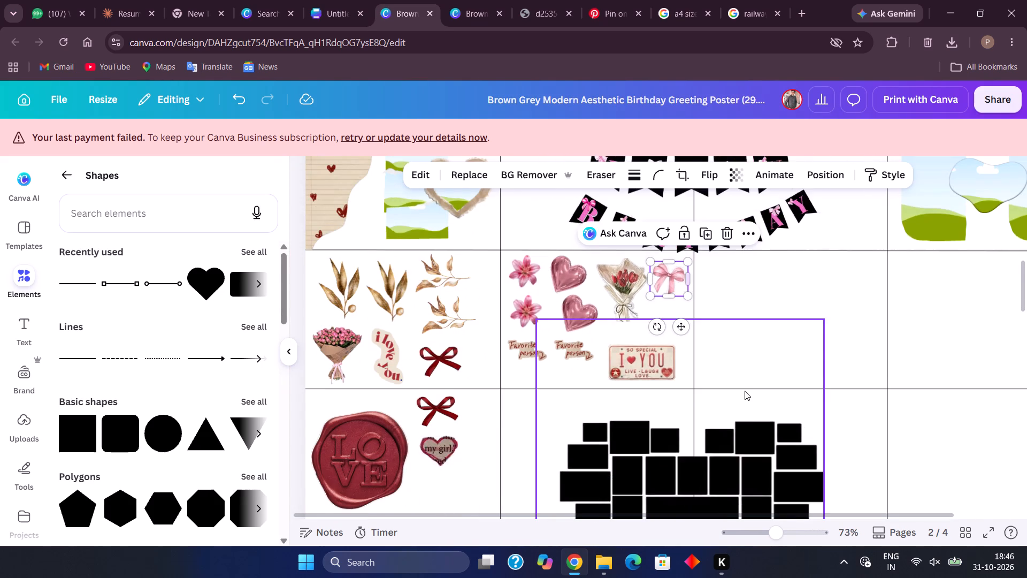
{"action": "scroll", "coordinate": [746, 391], "scroll_direction": "down", "scroll_amount": 1}
{"action": "left_click_drag", "start_coordinate": [841, 466], "coordinate": [699, 258]}
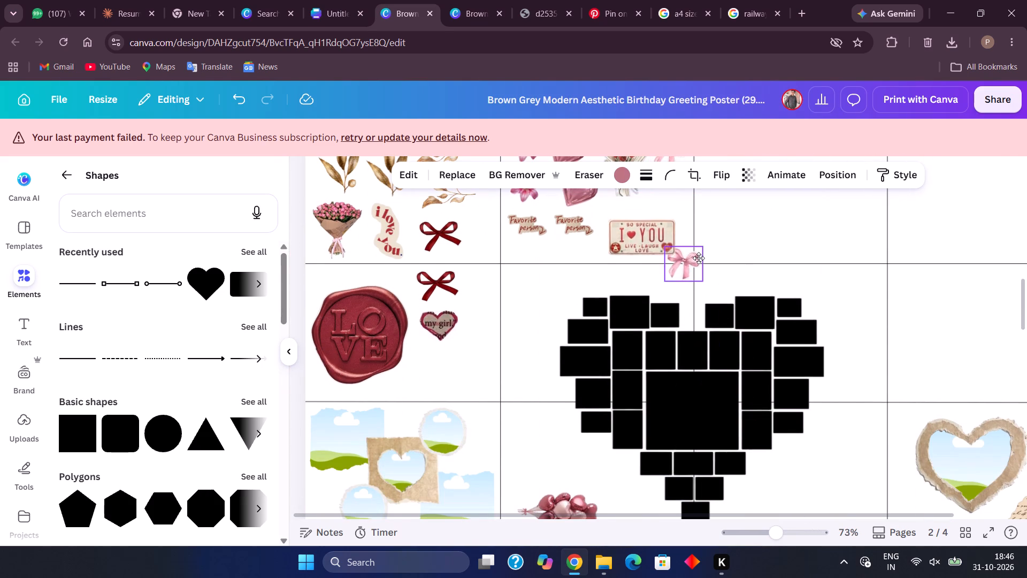
{"action": "left_click_drag", "start_coordinate": [699, 258], "coordinate": [700, 236]}
{"action": "scroll", "coordinate": [700, 236], "scroll_direction": "up", "scroll_amount": 3}
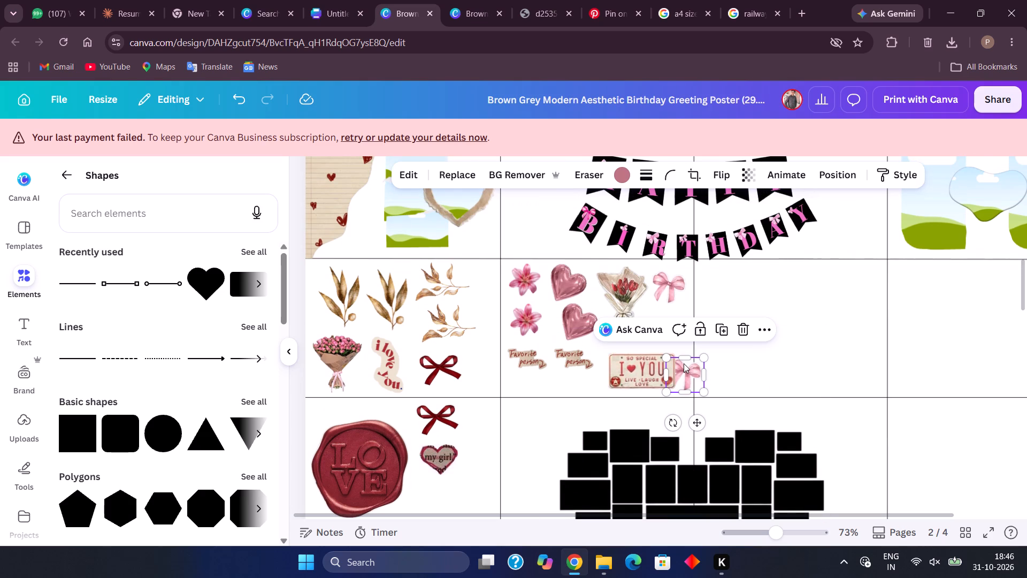
{"action": "left_click_drag", "start_coordinate": [684, 363], "coordinate": [666, 320]}
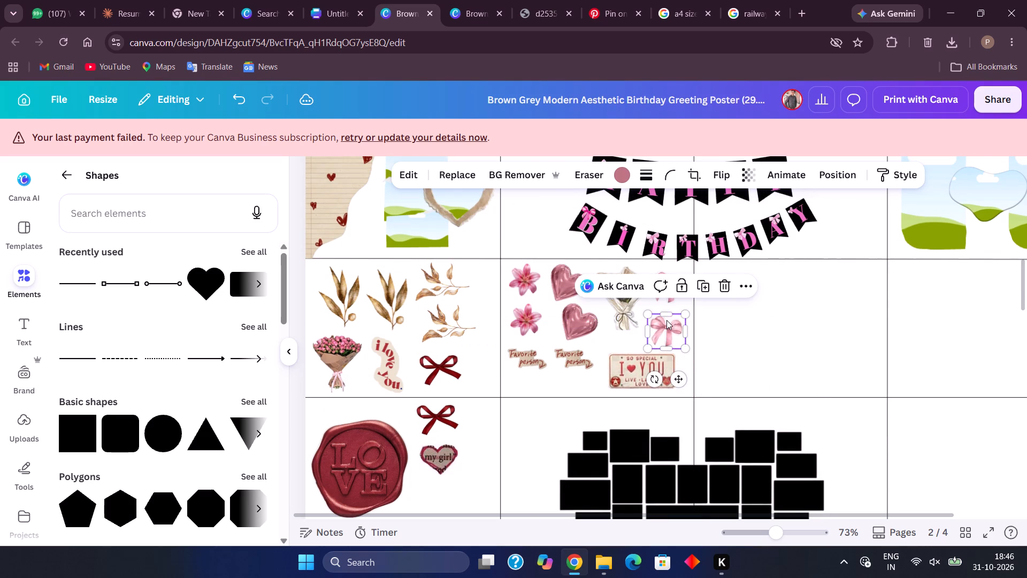
Move the bunch of pink heart balloons from beside the collage's lower tip to the third column's second-row cell.
{"action": "scroll", "coordinate": [666, 320], "scroll_direction": "down", "scroll_amount": 4}
{"action": "left_click_drag", "start_coordinate": [544, 376], "coordinate": [507, 249]}
{"action": "scroll", "coordinate": [507, 249], "scroll_direction": "up", "scroll_amount": 3}
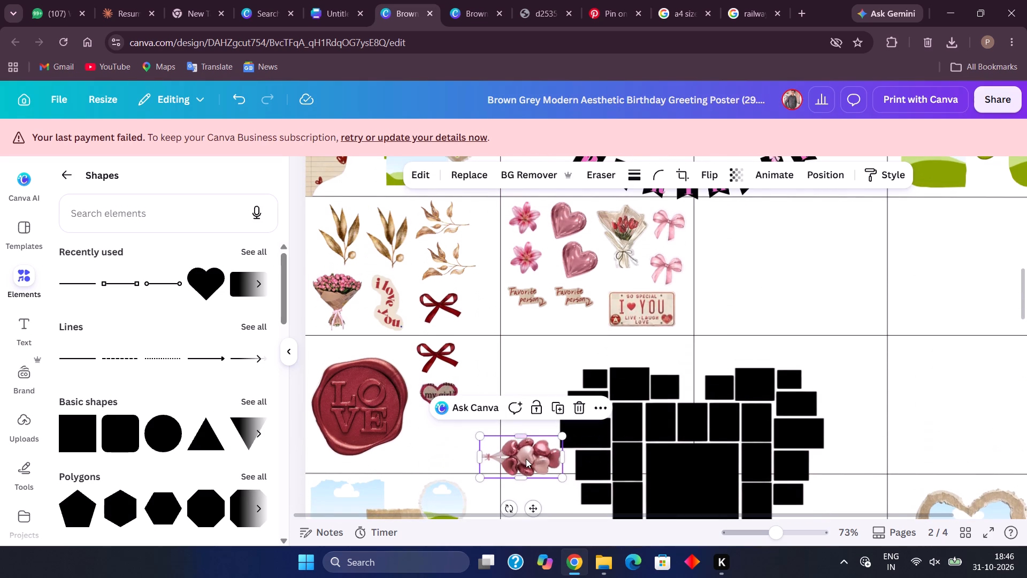
{"action": "left_click_drag", "start_coordinate": [526, 459], "coordinate": [745, 224]}
{"action": "scroll", "coordinate": [745, 224], "scroll_direction": "up", "scroll_amount": 1}
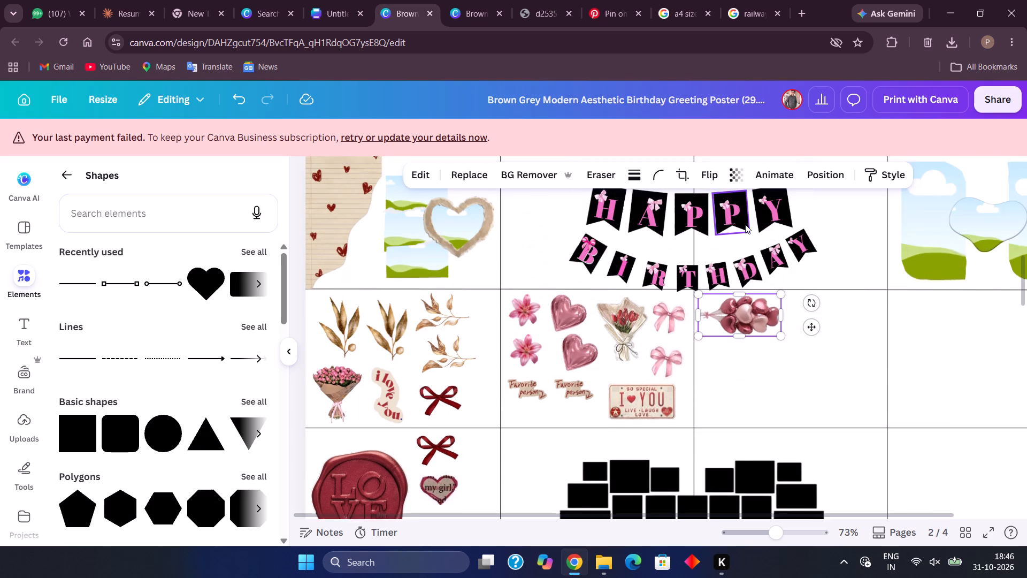
{"action": "scroll", "coordinate": [745, 224], "scroll_direction": "up", "scroll_amount": 2}
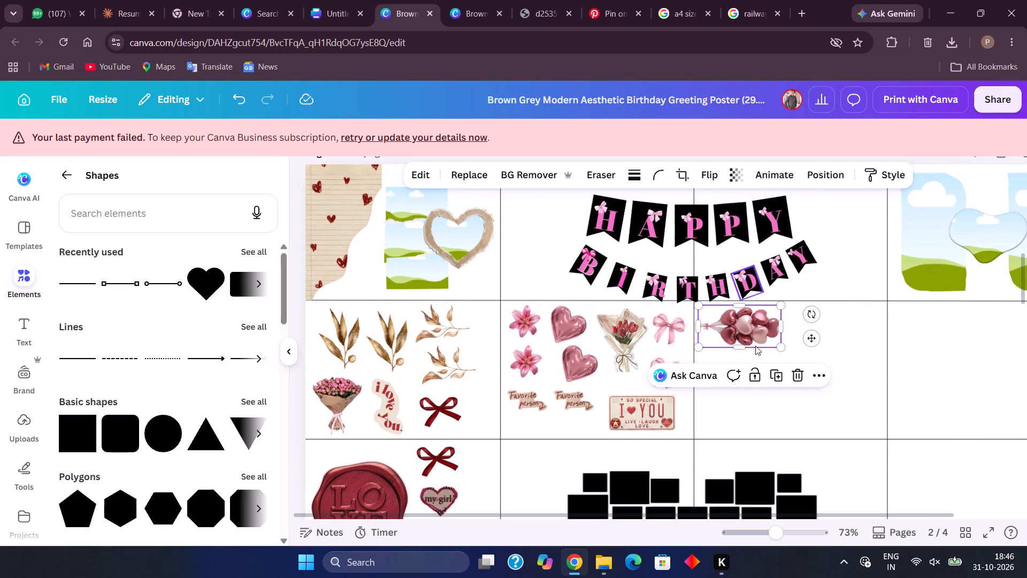
{"action": "left_click", "coordinate": [841, 399]}
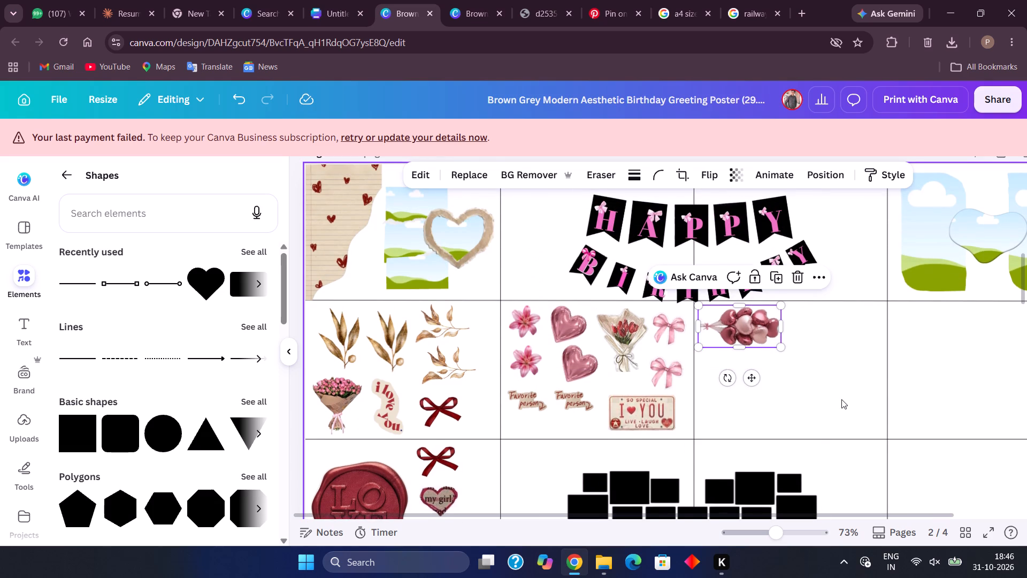
Group the balloon bunch, every sticker in the first two columns' second-row cells, and the red bow, "my girl" heart and LOVE seal below them.
{"action": "left_click", "coordinate": [752, 331], "text": "shift"}
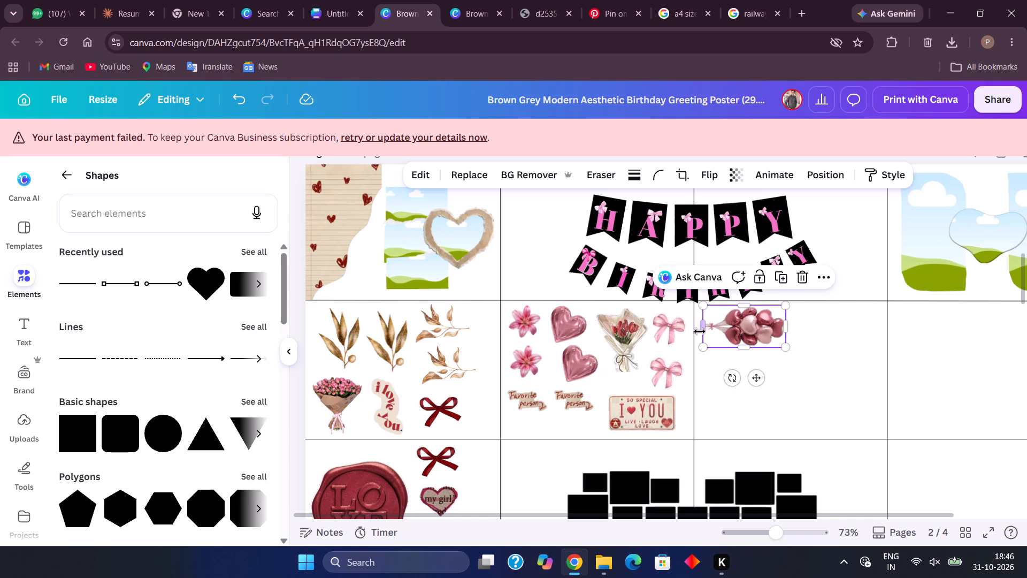
{"action": "left_click", "coordinate": [663, 333], "text": "shift"}
{"action": "left_click", "coordinate": [627, 326], "text": "shift"}
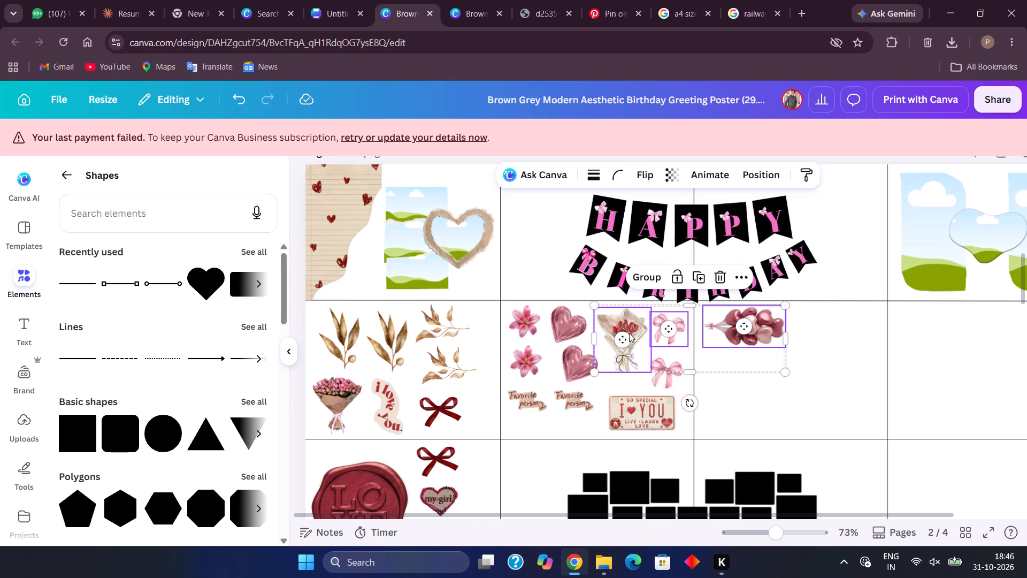
{"action": "left_click", "coordinate": [655, 382], "text": "shift"}
{"action": "left_click", "coordinate": [647, 411], "text": "shift"}
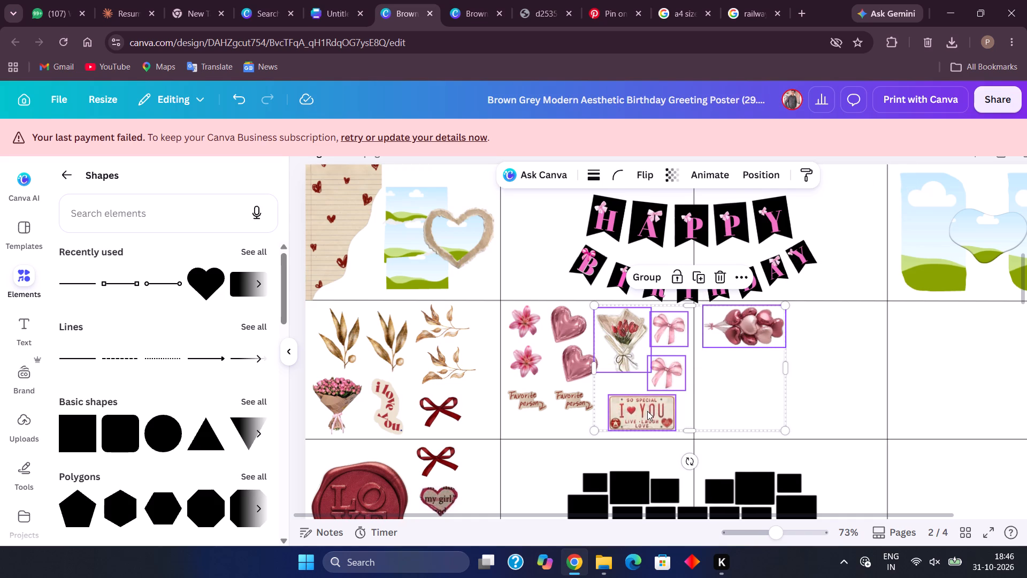
{"action": "left_click", "coordinate": [564, 403], "text": "shift"}
{"action": "left_click", "coordinate": [533, 398], "text": "shift"}
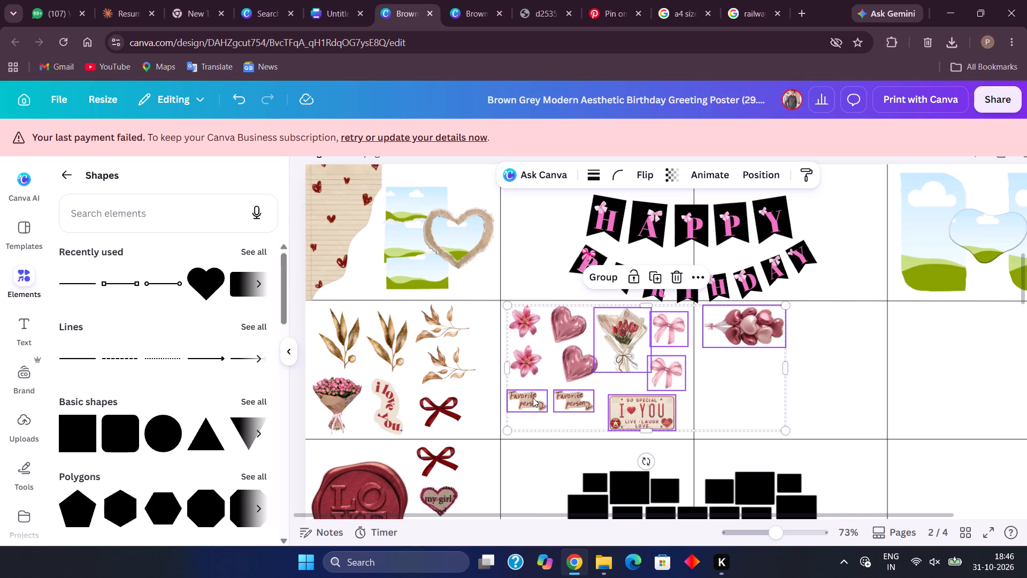
{"action": "left_click", "coordinate": [570, 376], "text": "shift"}
{"action": "left_click", "coordinate": [565, 327], "text": "shift"}
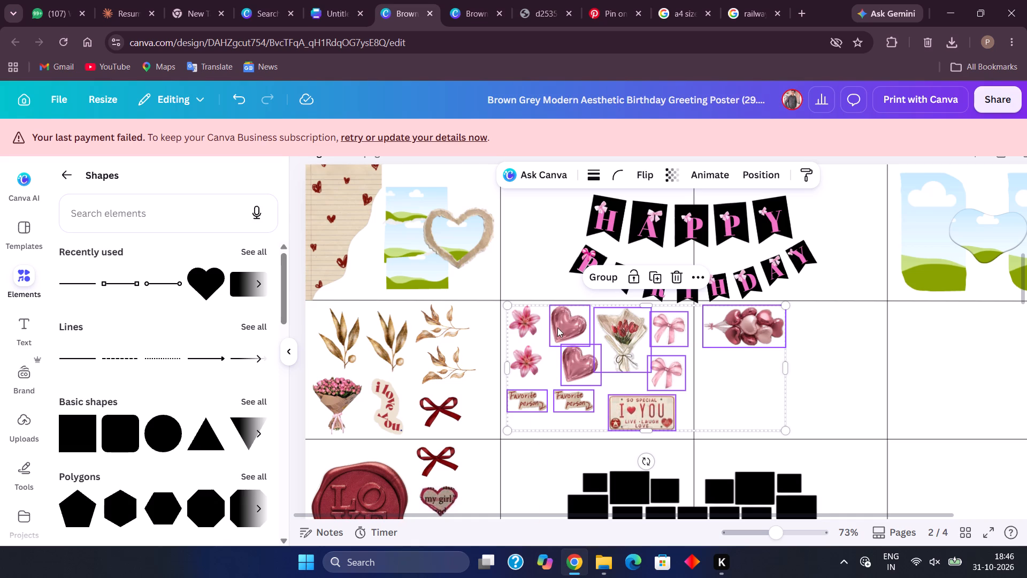
{"action": "left_click", "coordinate": [526, 325], "text": "shift"}
{"action": "left_click", "coordinate": [526, 352], "text": "shift"}
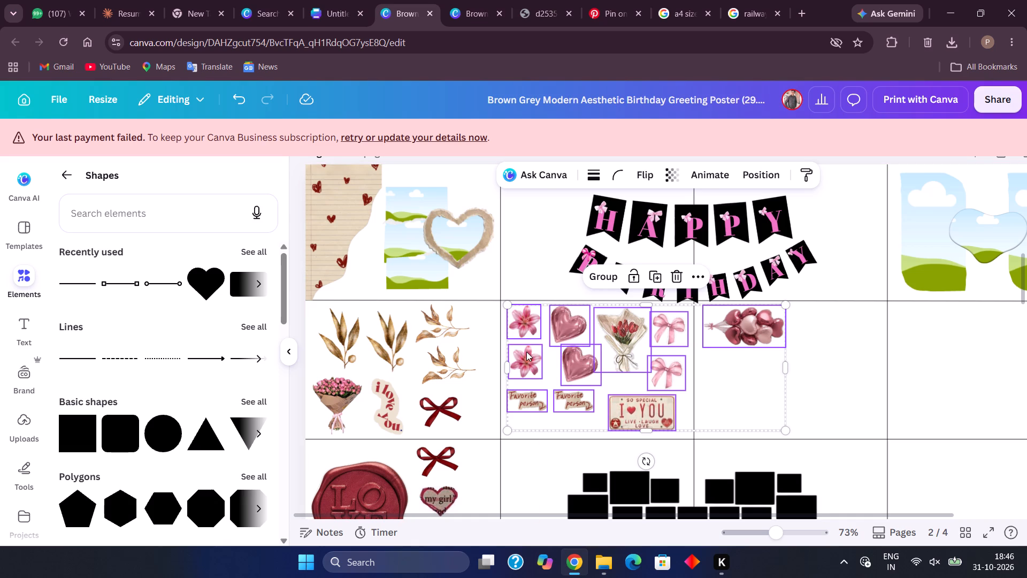
{"action": "left_click", "coordinate": [448, 367], "text": "shift"}
{"action": "left_click", "coordinate": [443, 330], "text": "shift"}
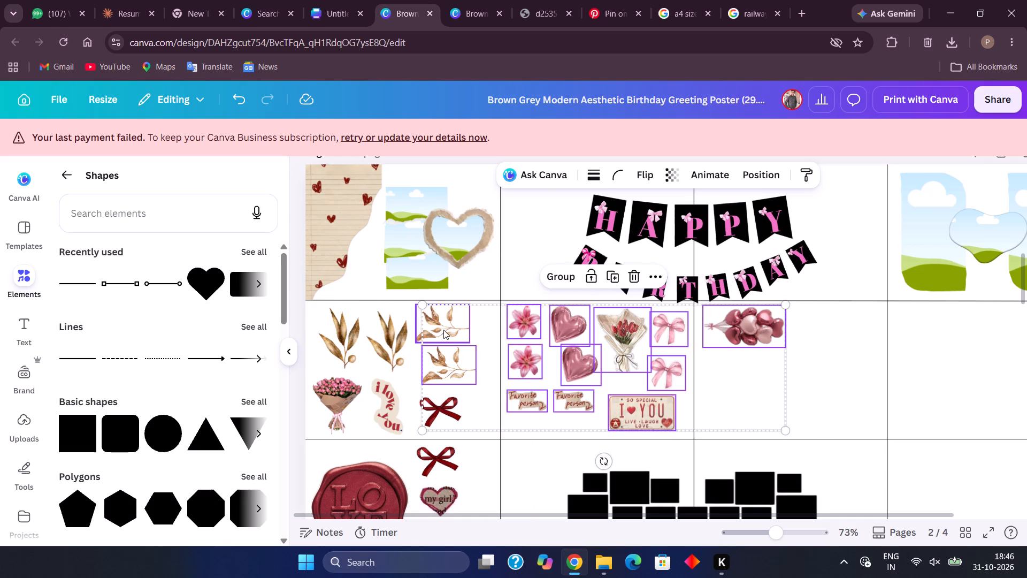
{"action": "left_click", "coordinate": [396, 336], "text": "shift"}
{"action": "left_click", "coordinate": [349, 338], "text": "shift"}
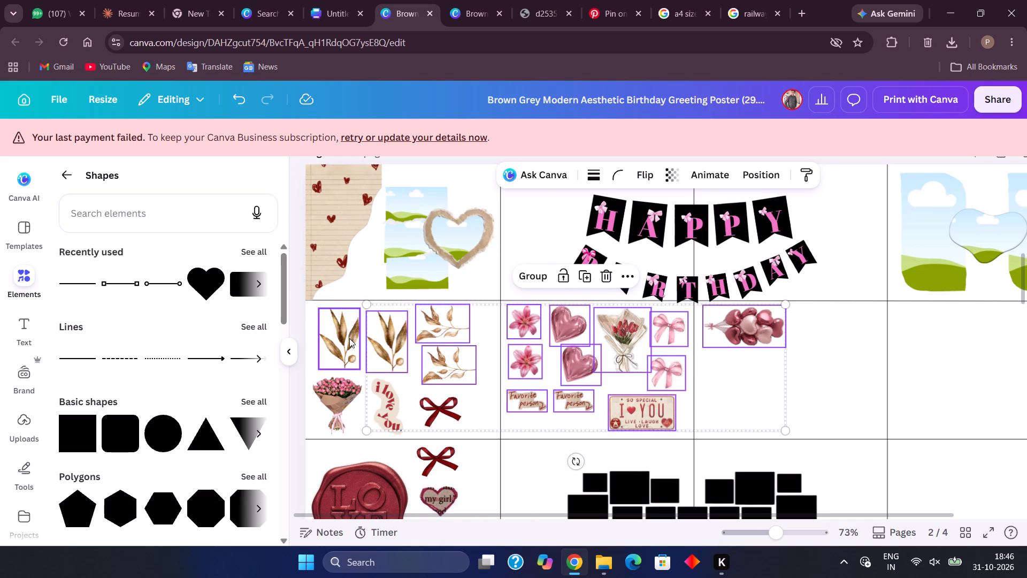
{"action": "left_click", "coordinate": [338, 401], "text": "shift"}
{"action": "left_click", "coordinate": [388, 401], "text": "shift"}
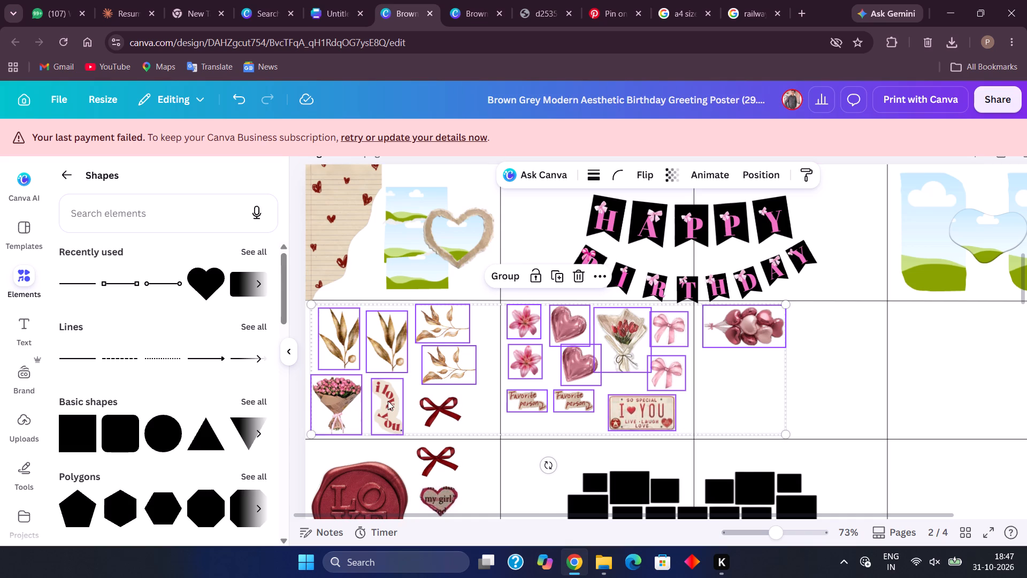
{"action": "left_click", "coordinate": [433, 400], "text": "shift"}
{"action": "left_click", "coordinate": [439, 453], "text": "shift"}
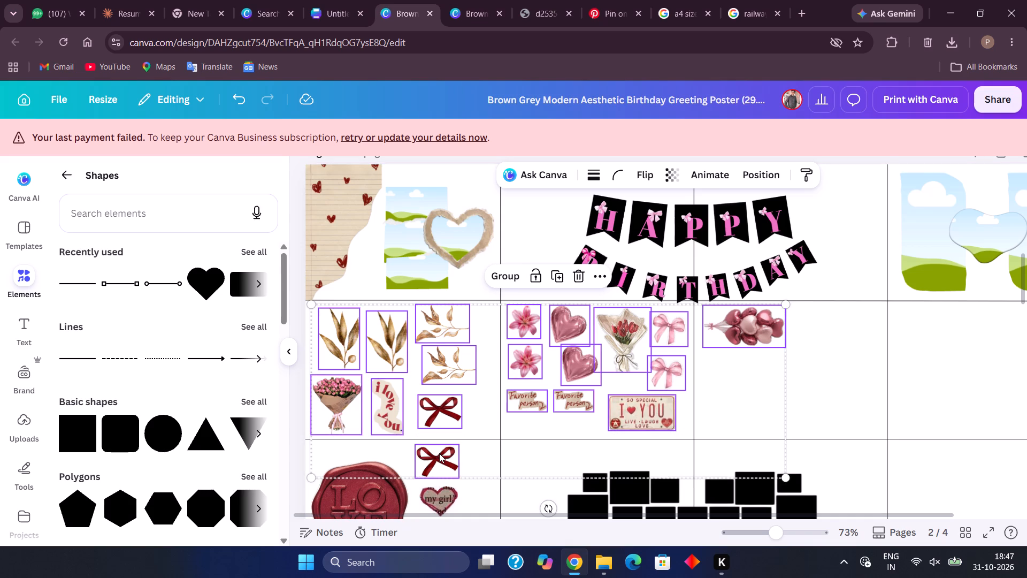
{"action": "scroll", "coordinate": [507, 413], "scroll_direction": "down", "scroll_amount": 2}
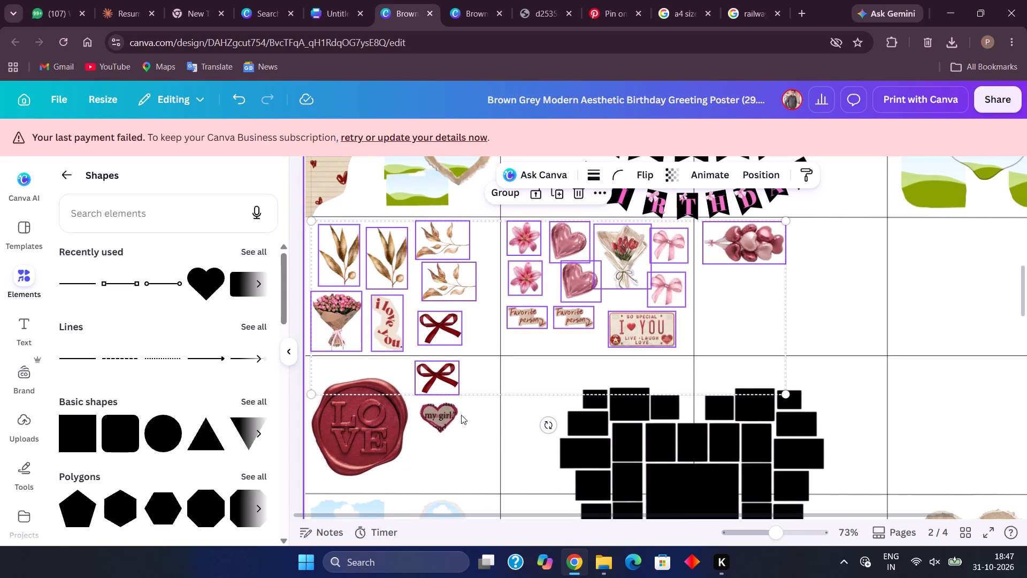
{"action": "left_click", "coordinate": [444, 417], "text": "shift"}
{"action": "left_click", "coordinate": [385, 415], "text": "shift"}
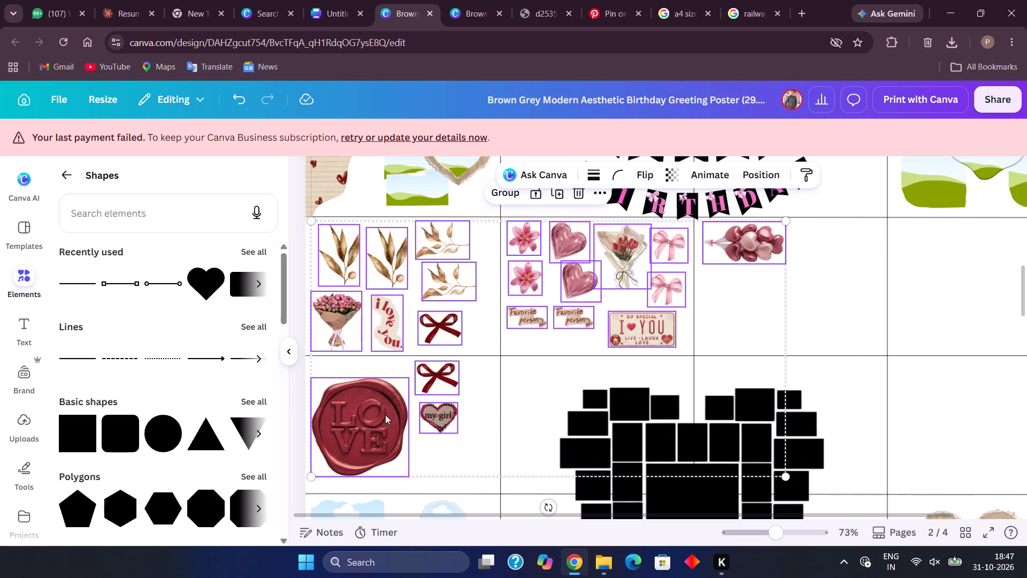
{"action": "scroll", "coordinate": [551, 394], "scroll_direction": "down", "scroll_amount": 2}
{"action": "scroll", "coordinate": [551, 394], "scroll_direction": "up", "scroll_amount": 1}
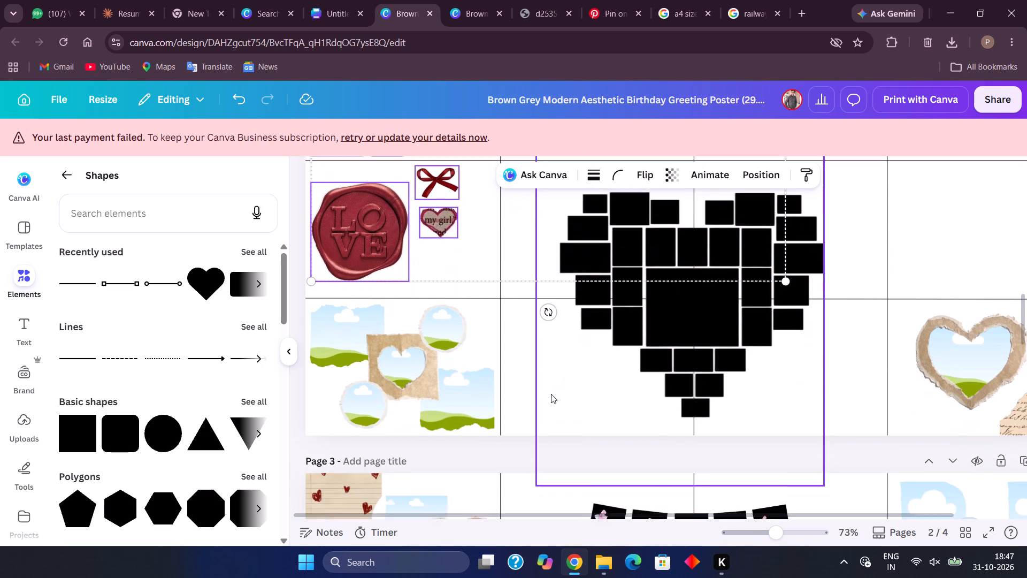
{"action": "scroll", "coordinate": [551, 394], "scroll_direction": "up", "scroll_amount": 3}
{"action": "scroll", "coordinate": [551, 394], "scroll_direction": "down", "scroll_amount": 8}
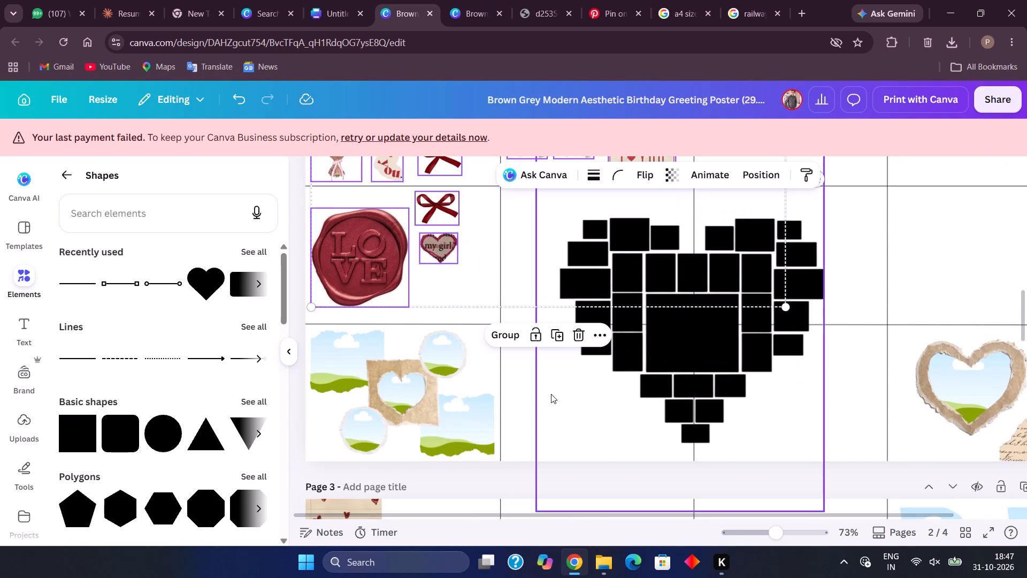
{"action": "scroll", "coordinate": [551, 394], "scroll_direction": "up", "scroll_amount": 1}
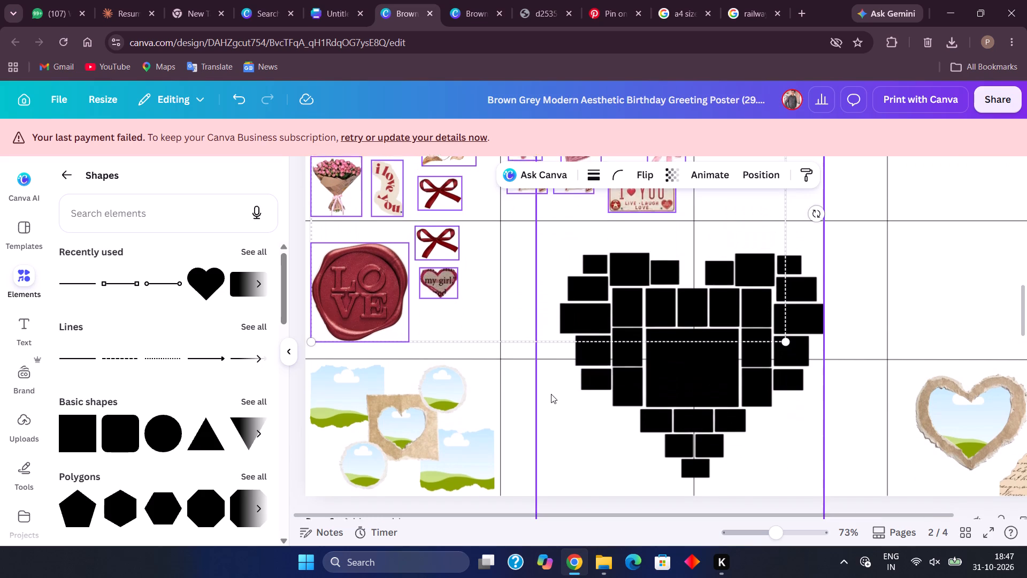
{"action": "scroll", "coordinate": [551, 394], "scroll_direction": "up", "scroll_amount": 1}
{"action": "left_click", "coordinate": [513, 374]}
Copy the sticker group and paste it into the single-page portrait poster design that holds the heart collage.
{"action": "scroll", "coordinate": [556, 287], "scroll_direction": "up", "scroll_amount": 3}
{"action": "left_click", "coordinate": [611, 470]}
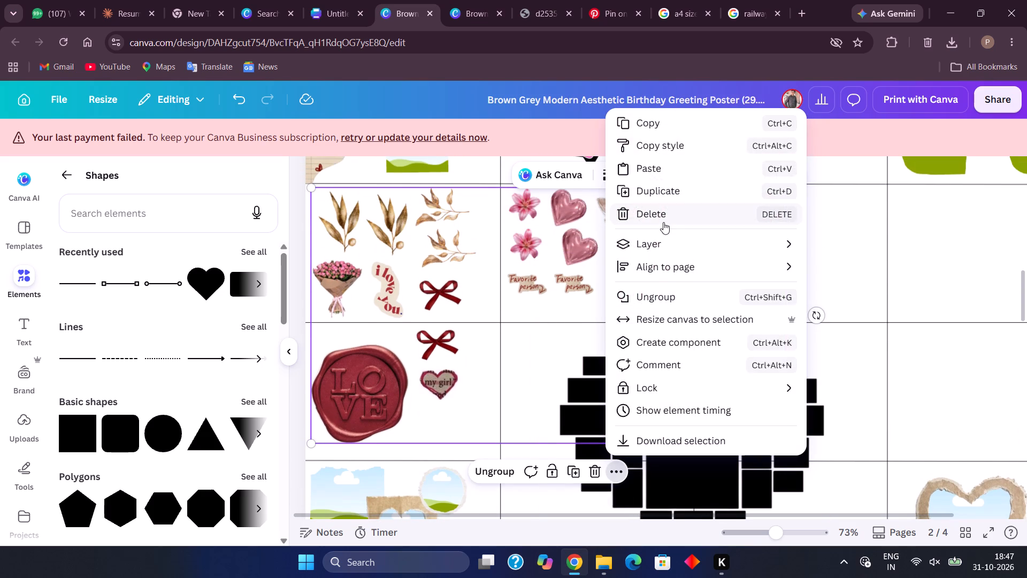
{"action": "left_click", "coordinate": [662, 125]}
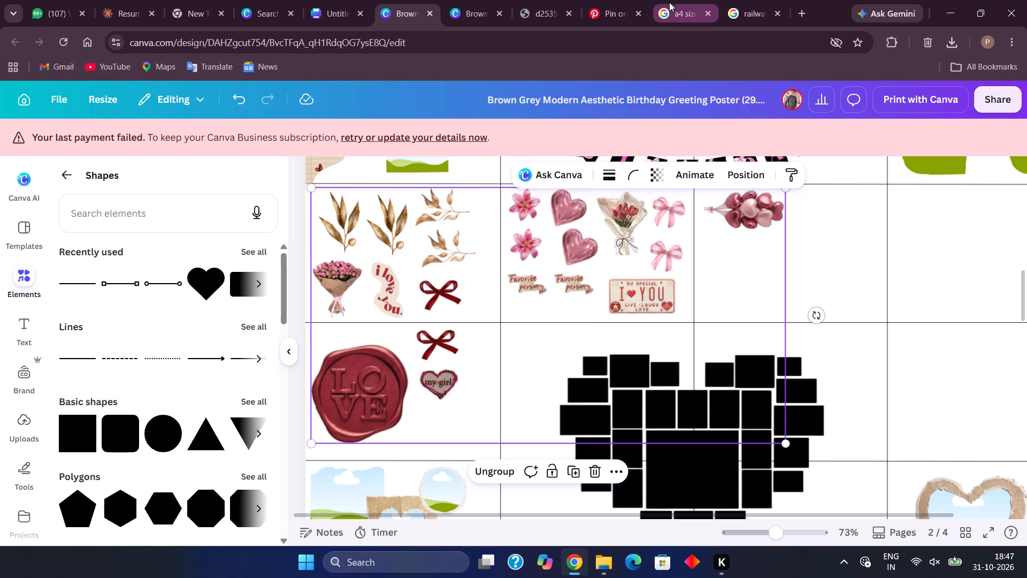
{"action": "left_click", "coordinate": [472, 0]}
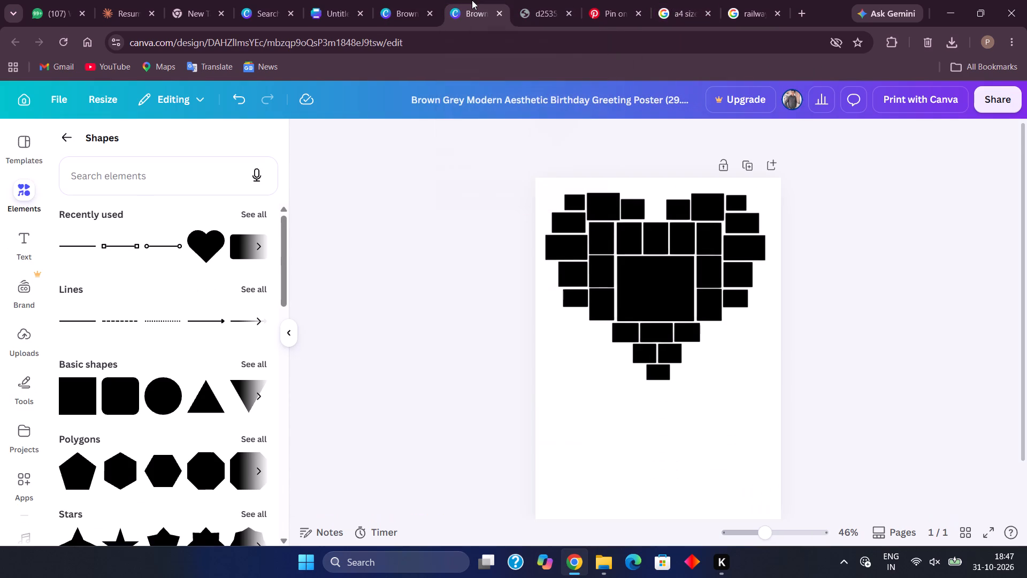
{"action": "scroll", "coordinate": [572, 452], "scroll_direction": "down", "scroll_amount": 2}
{"action": "left_click", "coordinate": [679, 443]}
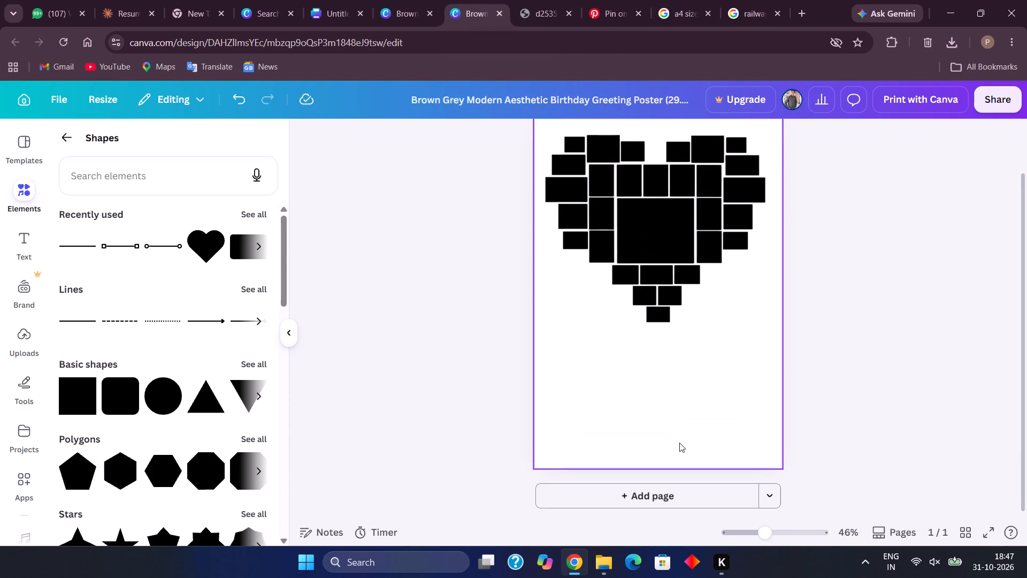
{"action": "key", "text": "ctrl+v"}
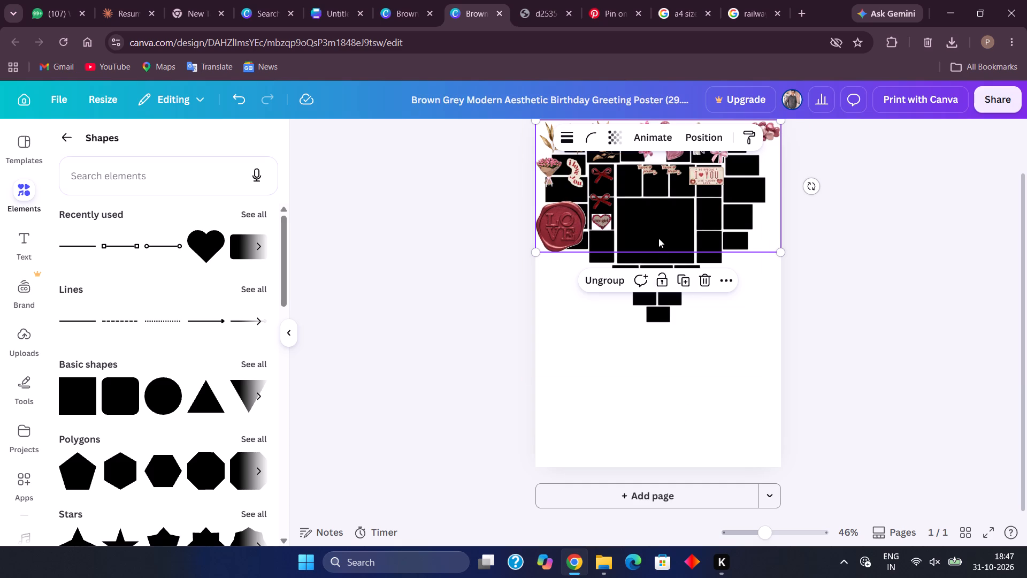
Position the pasted sticker group below the heart collage, centred horizontally and aligned to the page's bottom edge.
{"action": "left_click_drag", "start_coordinate": [658, 238], "coordinate": [665, 436]}
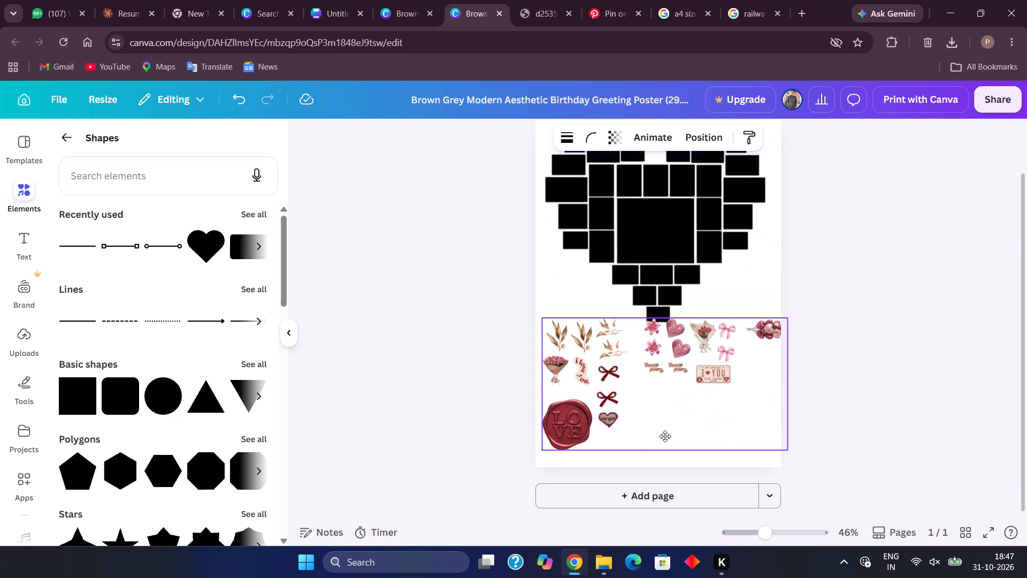
{"action": "left_click_drag", "start_coordinate": [665, 436], "coordinate": [662, 451]}
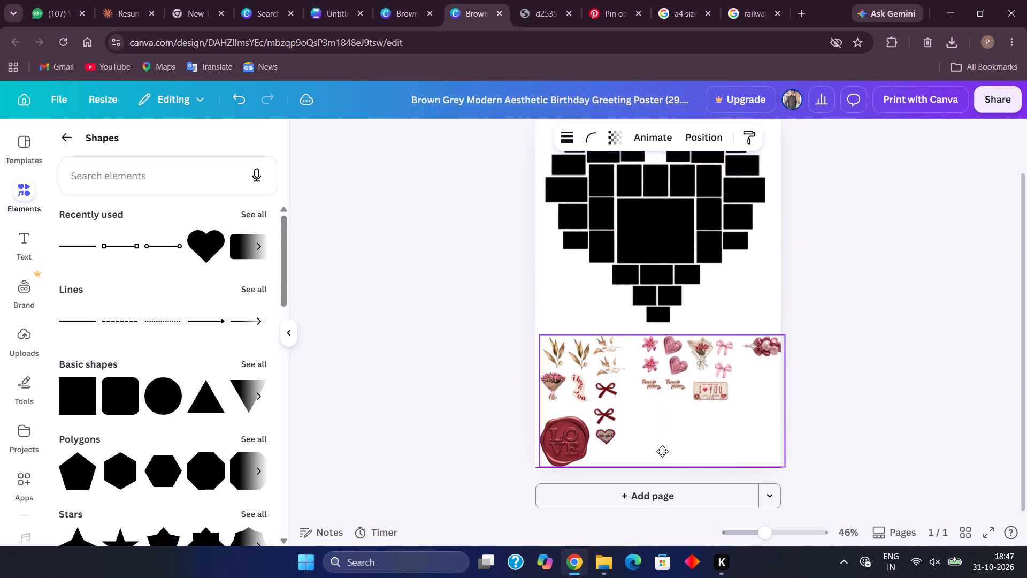
{"action": "left_click_drag", "start_coordinate": [662, 451], "coordinate": [660, 448]}
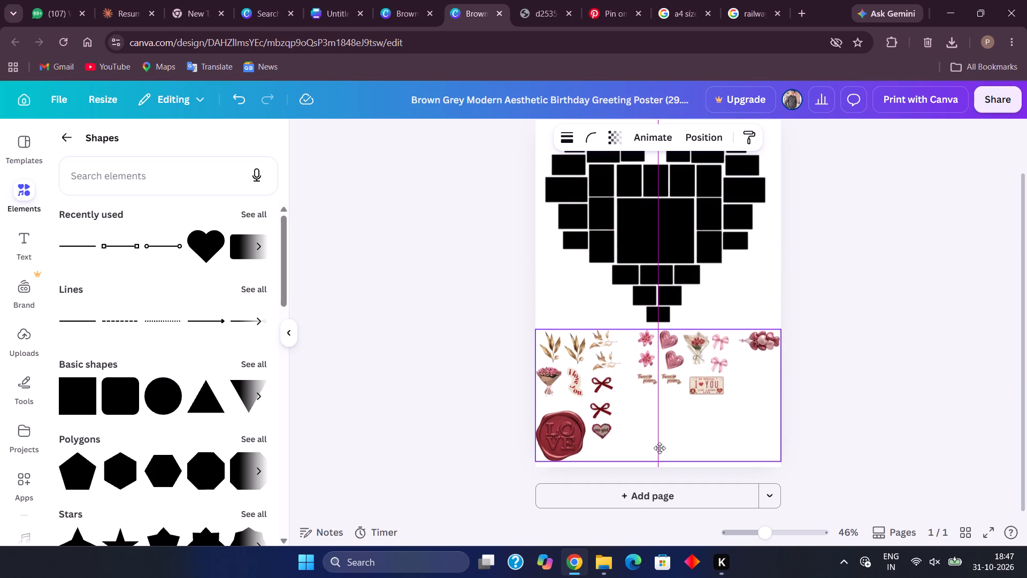
{"action": "left_click_drag", "start_coordinate": [660, 448], "coordinate": [661, 450]}
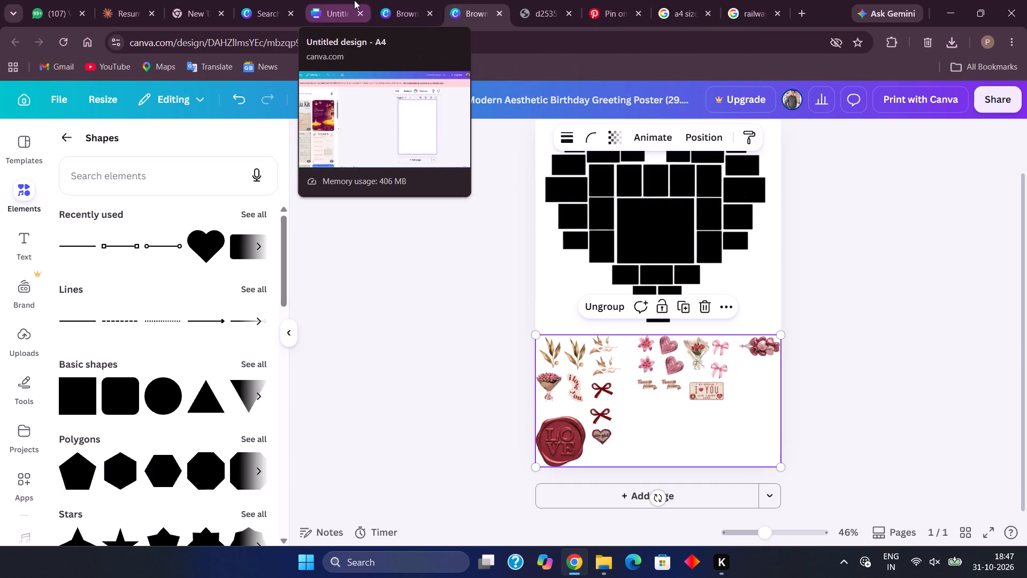
Switch back to the four-page source design containing the original sticker group.
{"action": "left_click", "coordinate": [338, 0]}
{"action": "left_click", "coordinate": [419, 0]}
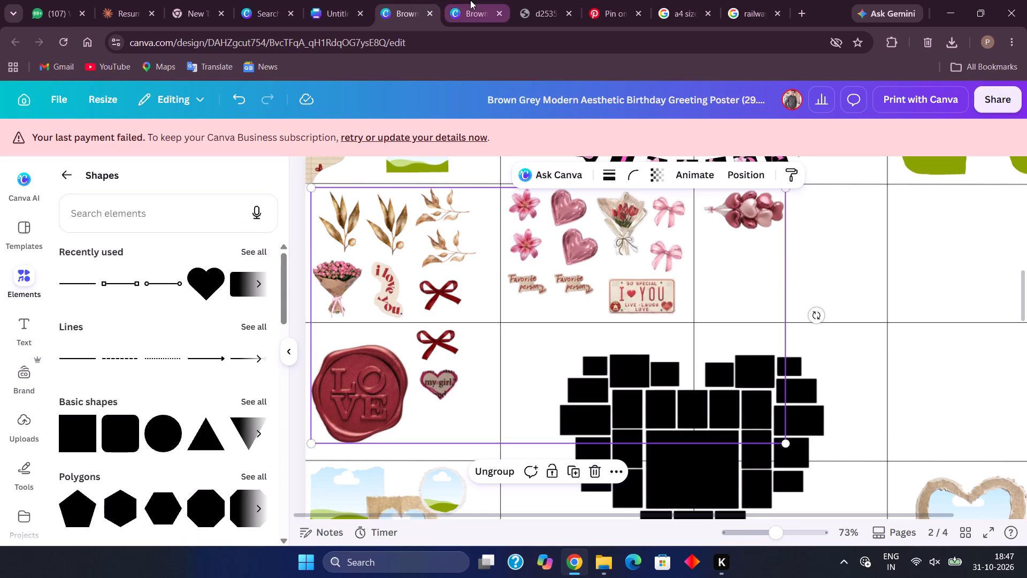
Rotate the sticker group on page 2 a quarter turn counter-clockwise and place it upright over the page's left part.
{"action": "left_click", "coordinate": [470, 0]}
{"action": "left_click", "coordinate": [416, 0]}
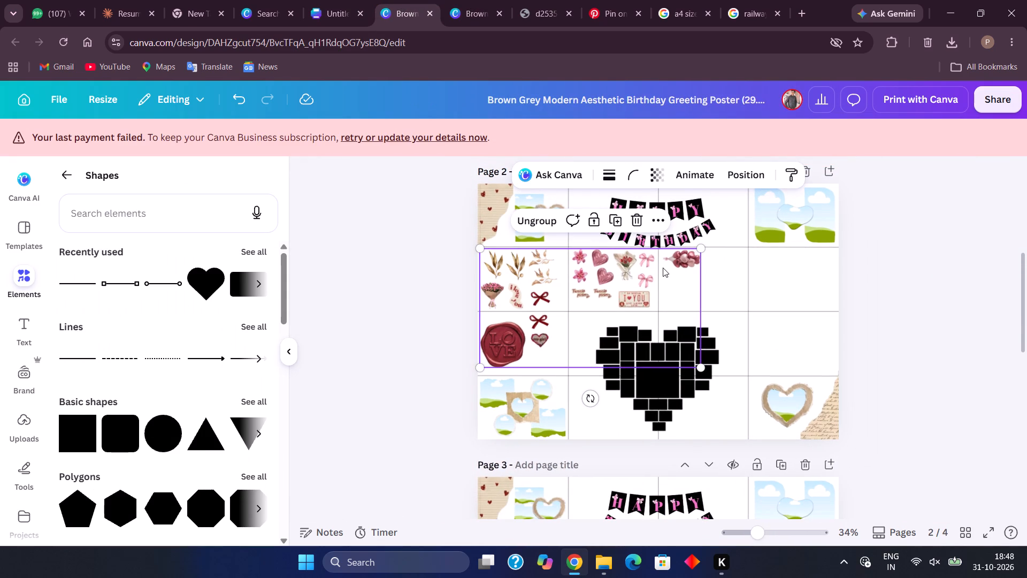
{"action": "scroll", "coordinate": [663, 268], "scroll_direction": "up", "scroll_amount": 1}
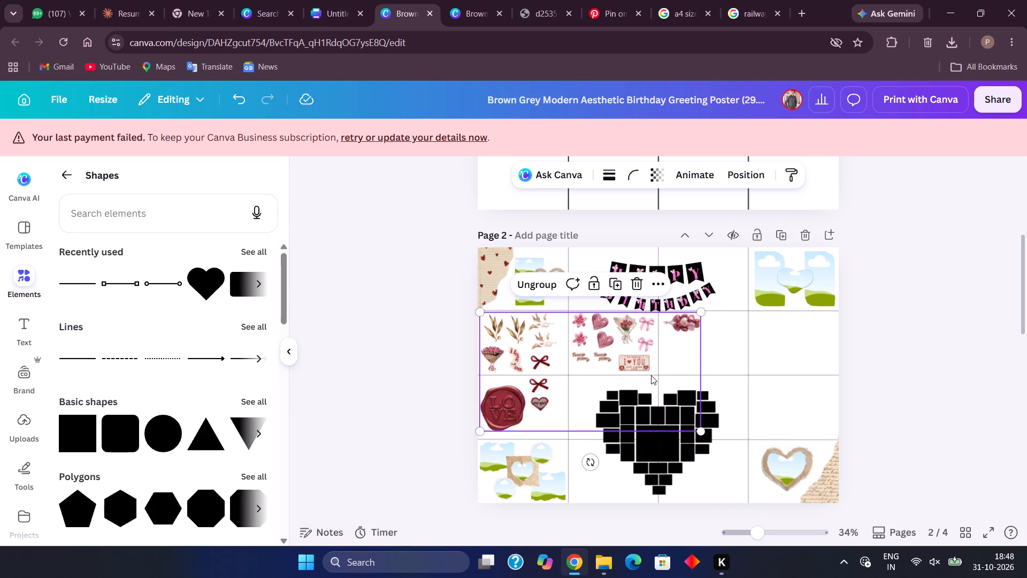
{"action": "left_click", "coordinate": [651, 375]}
{"action": "left_click", "coordinate": [892, 347]}
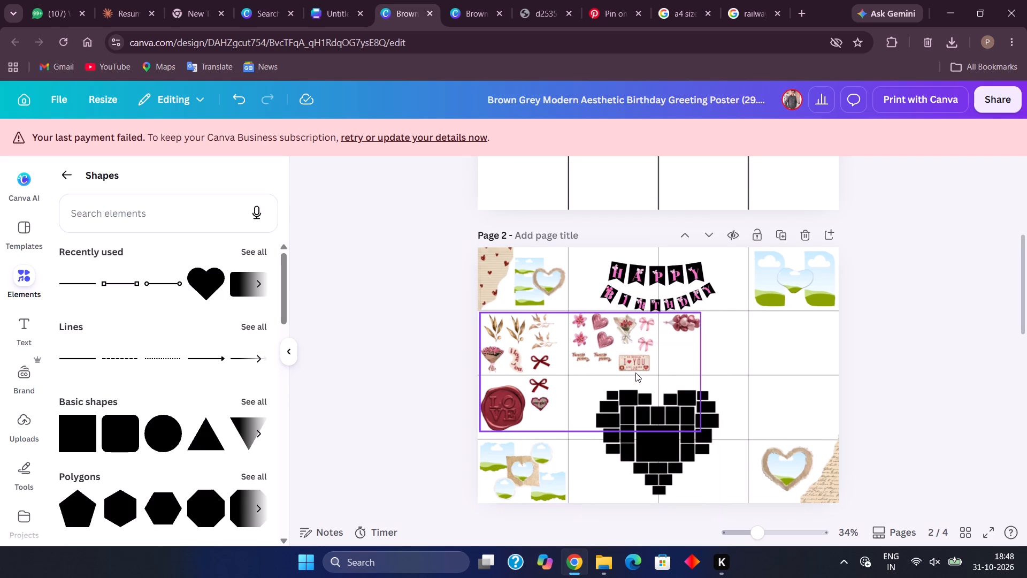
{"action": "left_click", "coordinate": [634, 373]}
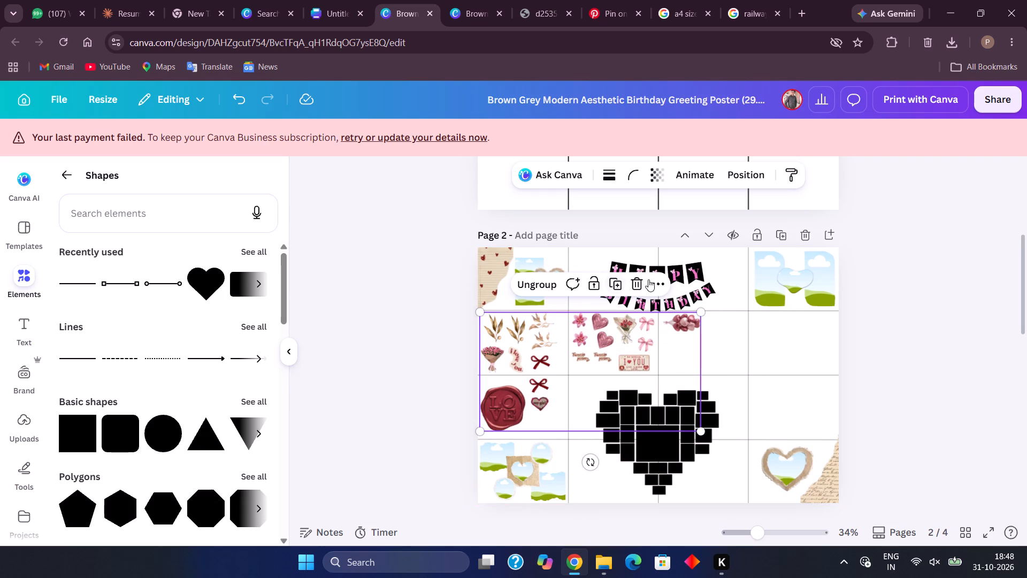
{"action": "left_click", "coordinate": [655, 281]}
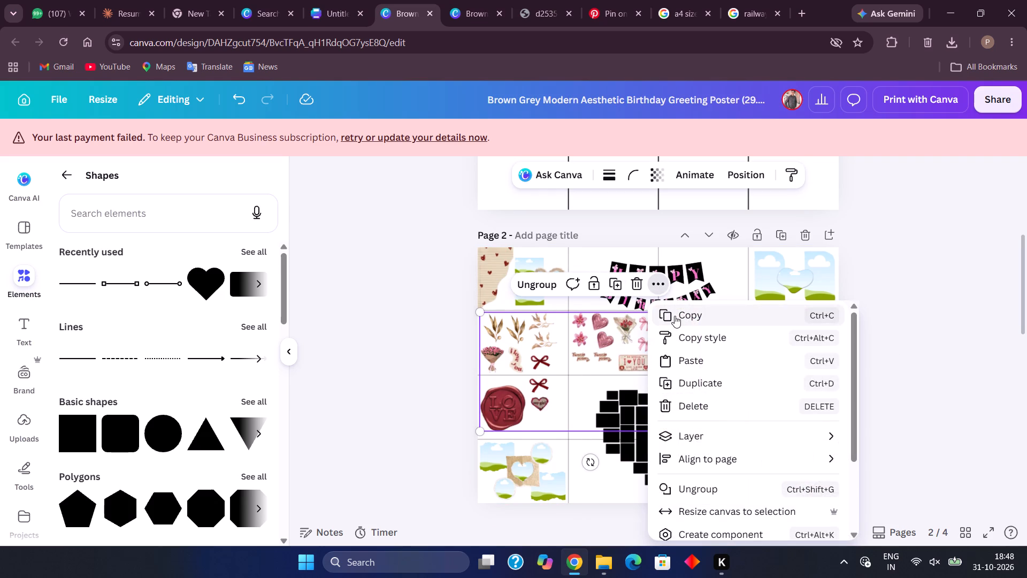
{"action": "left_click_drag", "start_coordinate": [589, 460], "coordinate": [647, 443]}
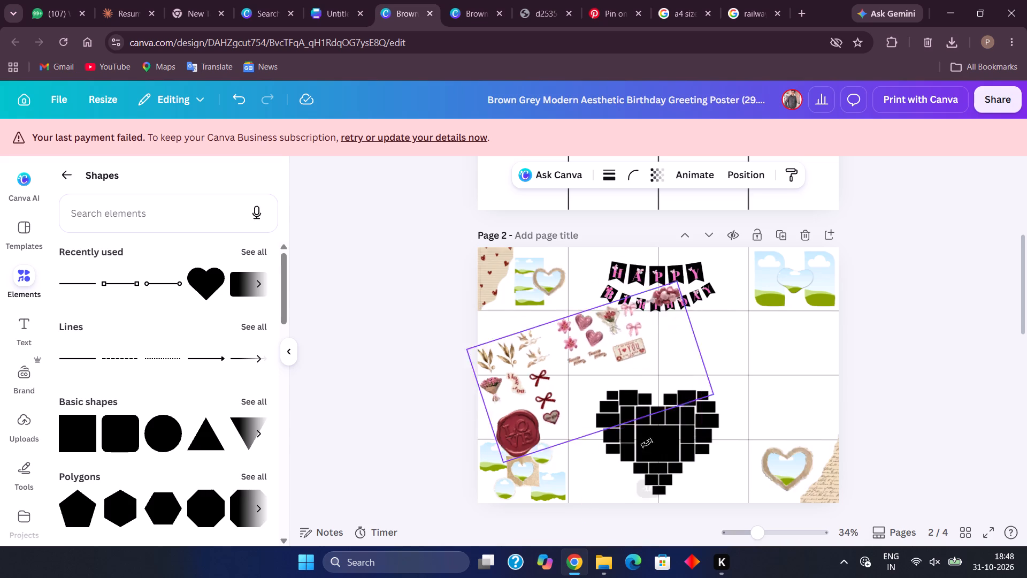
{"action": "left_click_drag", "start_coordinate": [647, 443], "coordinate": [671, 377]}
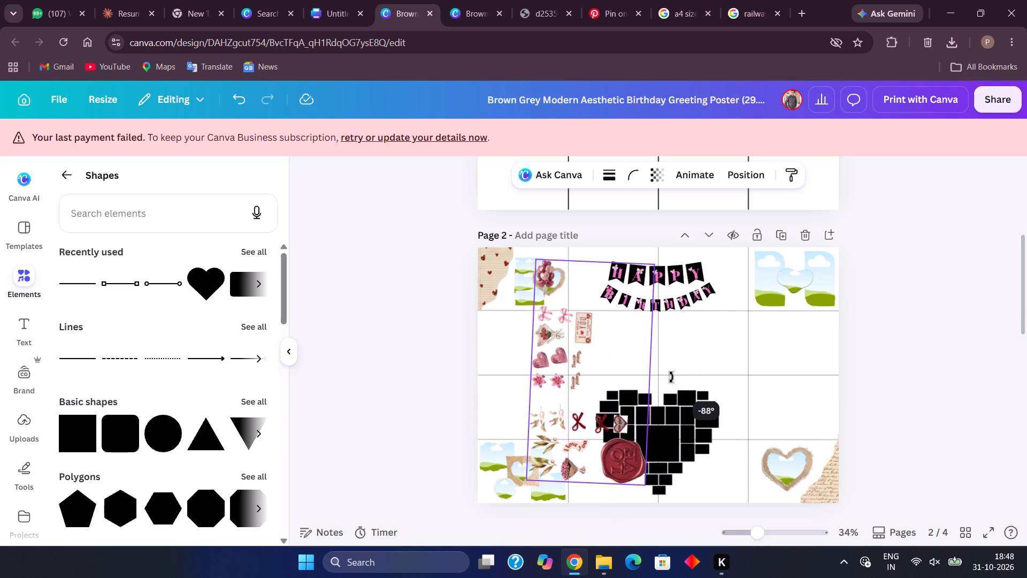
{"action": "left_click_drag", "start_coordinate": [671, 377], "coordinate": [671, 375]}
{"action": "left_click_drag", "start_coordinate": [604, 376], "coordinate": [578, 383]}
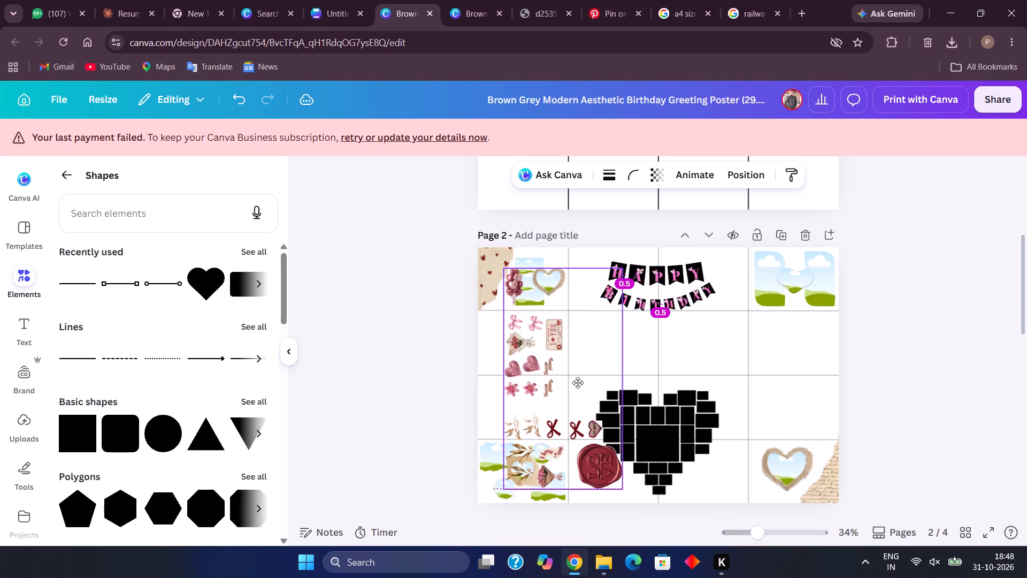
{"action": "left_click_drag", "start_coordinate": [578, 383], "coordinate": [579, 382]}
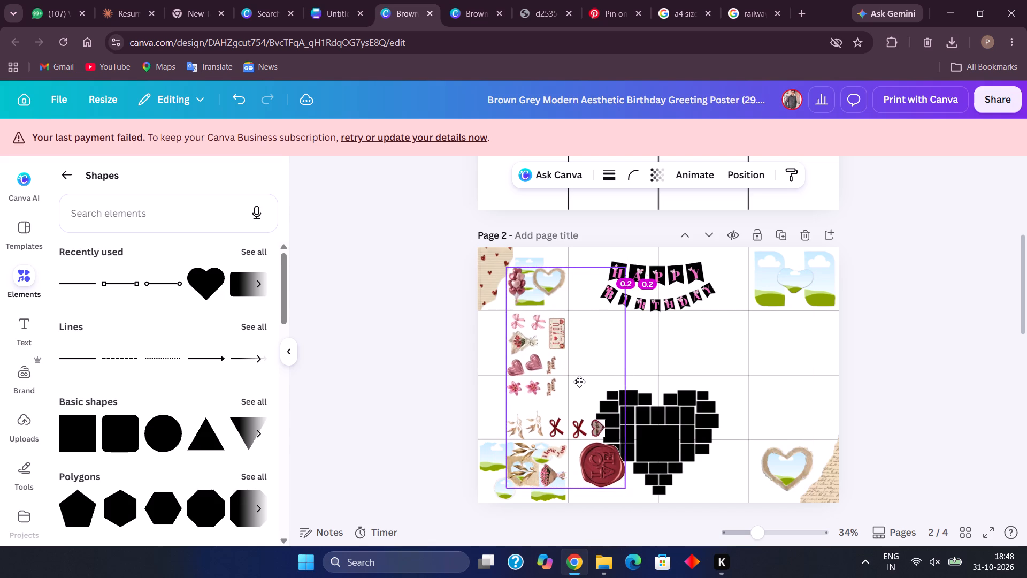
{"action": "left_click_drag", "start_coordinate": [579, 382], "coordinate": [581, 382]}
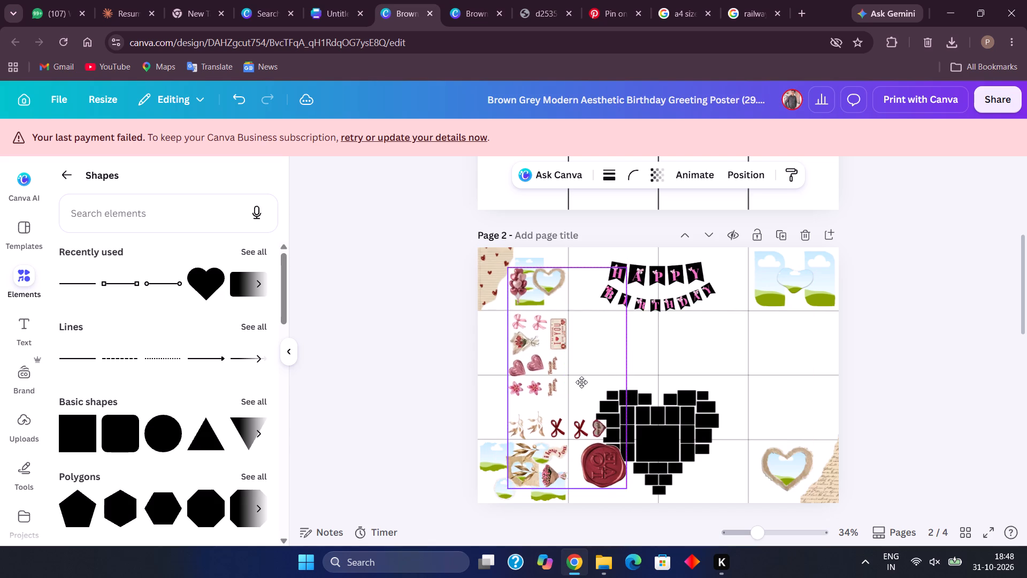
{"action": "left_click_drag", "start_coordinate": [581, 382], "coordinate": [582, 381]}
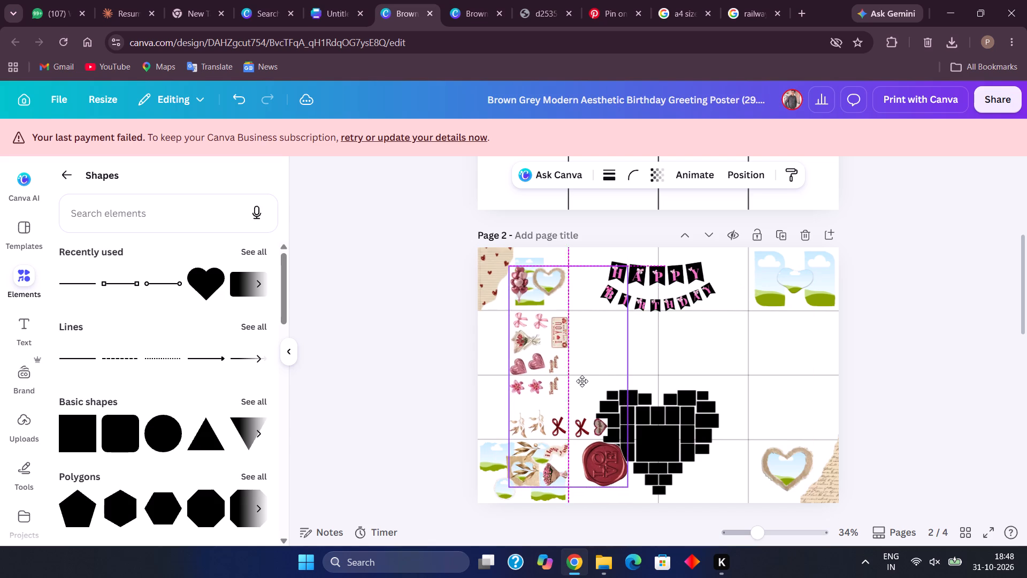
{"action": "left_click_drag", "start_coordinate": [582, 381], "coordinate": [583, 382]}
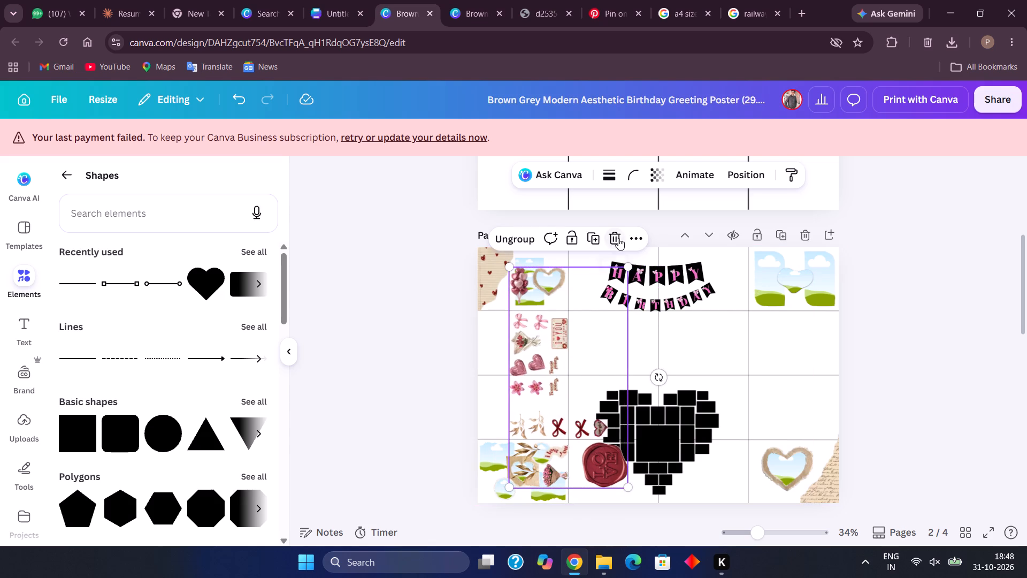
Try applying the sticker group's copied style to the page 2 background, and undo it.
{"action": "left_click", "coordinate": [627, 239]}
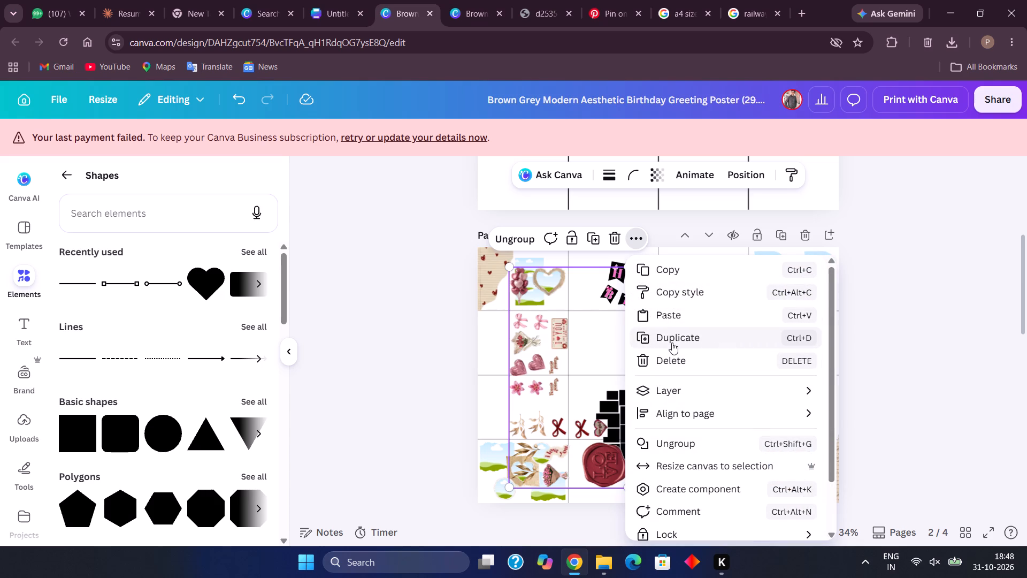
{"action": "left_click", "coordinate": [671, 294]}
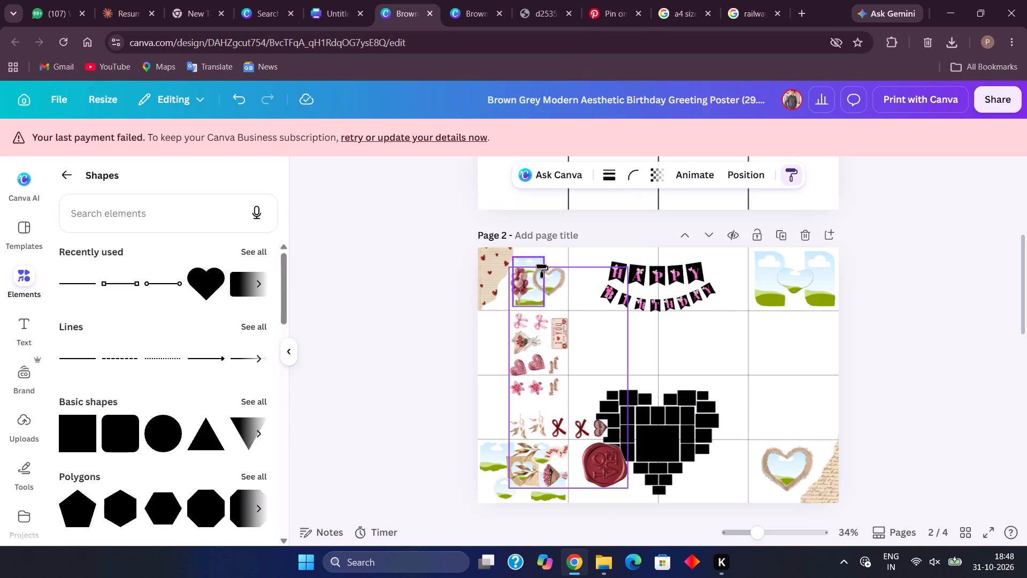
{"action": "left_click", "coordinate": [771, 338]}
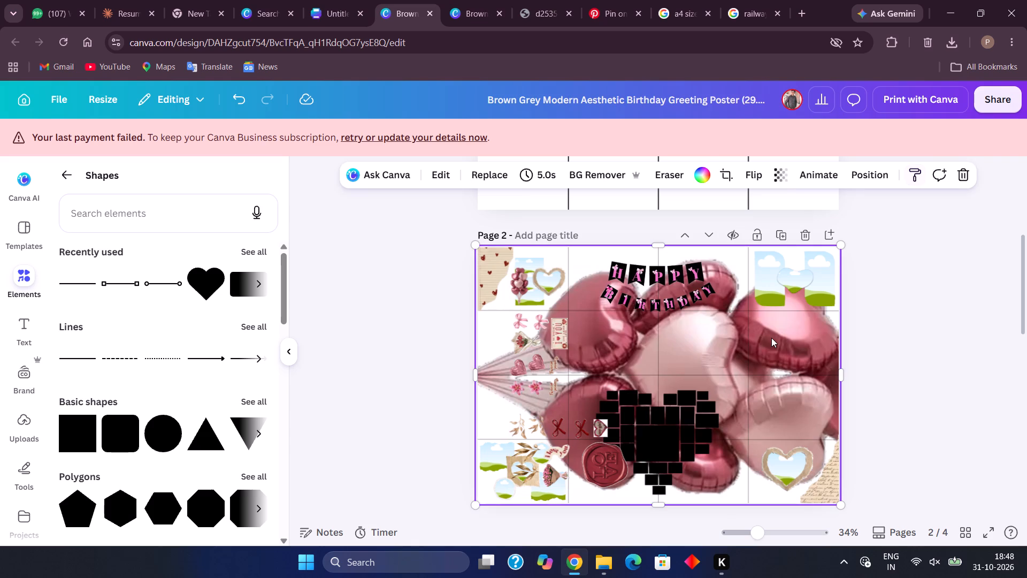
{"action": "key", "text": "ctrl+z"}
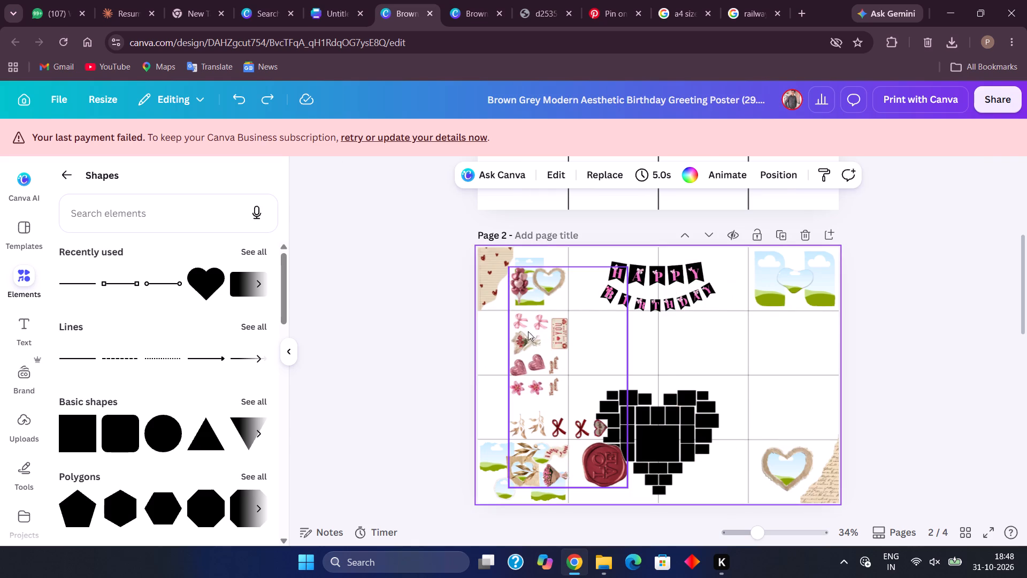
Copy the upright sticker group and paste it into the single-page portrait poster design that holds the heart collage.
{"action": "left_click", "coordinate": [548, 336]}
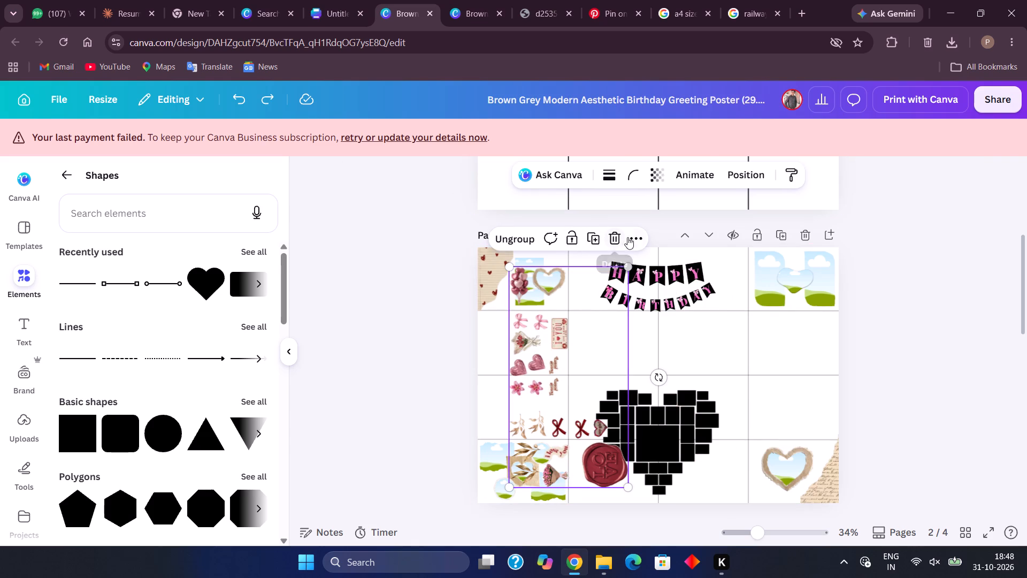
{"action": "left_click", "coordinate": [630, 237]}
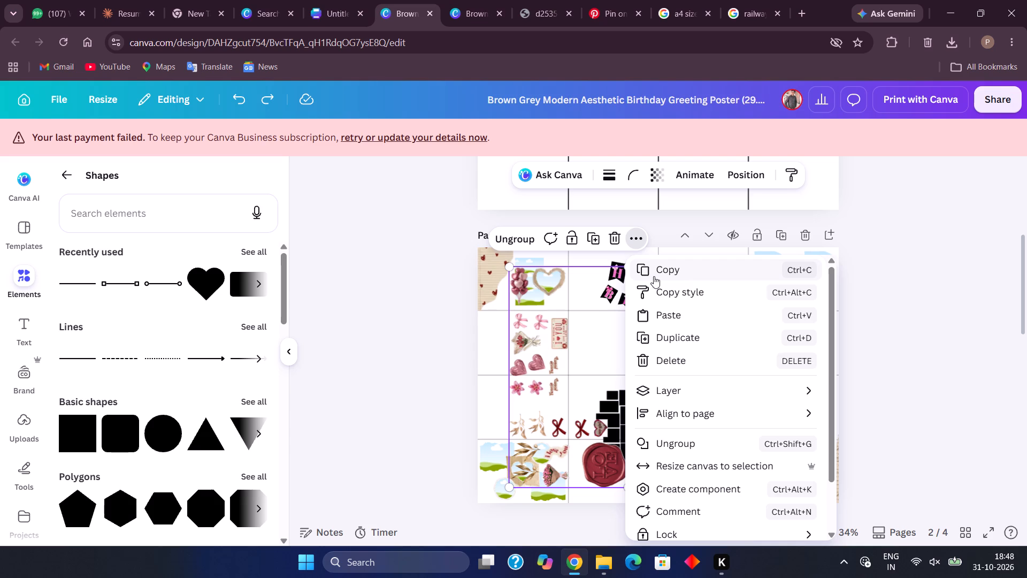
{"action": "left_click", "coordinate": [654, 276]}
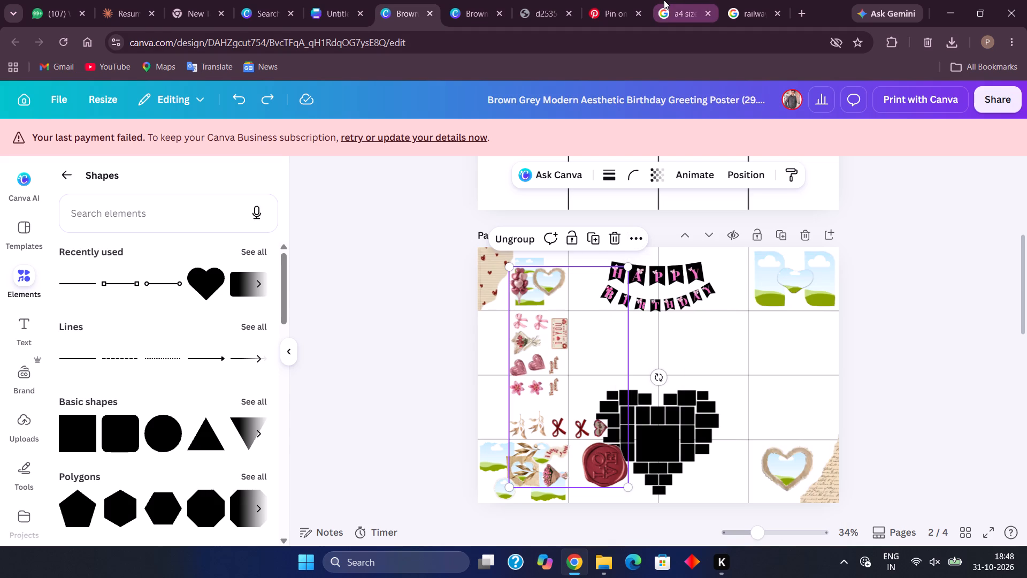
{"action": "left_click", "coordinate": [664, 0]}
{"action": "left_click", "coordinate": [611, 0]}
{"action": "left_click", "coordinate": [560, 0]}
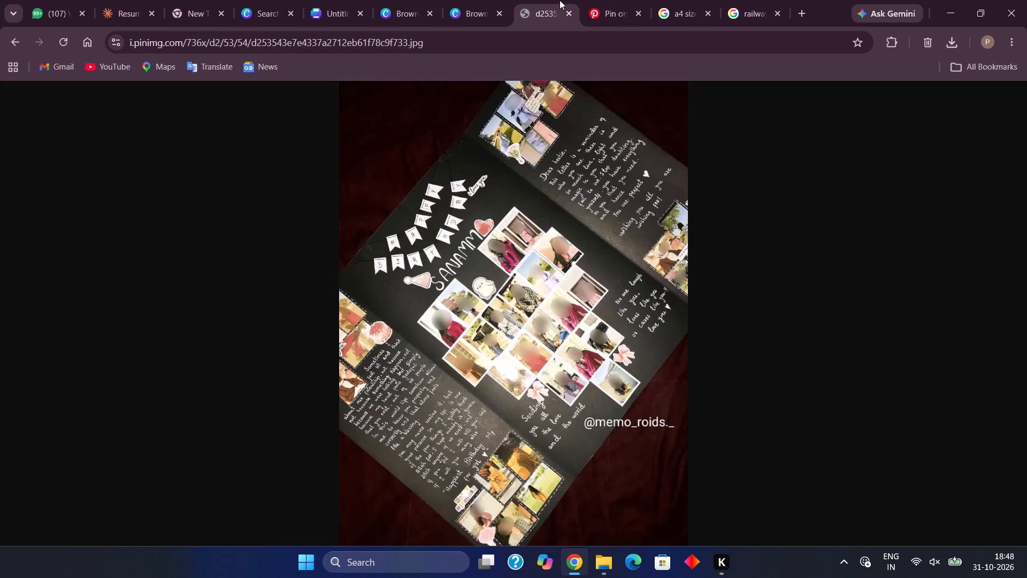
{"action": "left_click", "coordinate": [458, 0]}
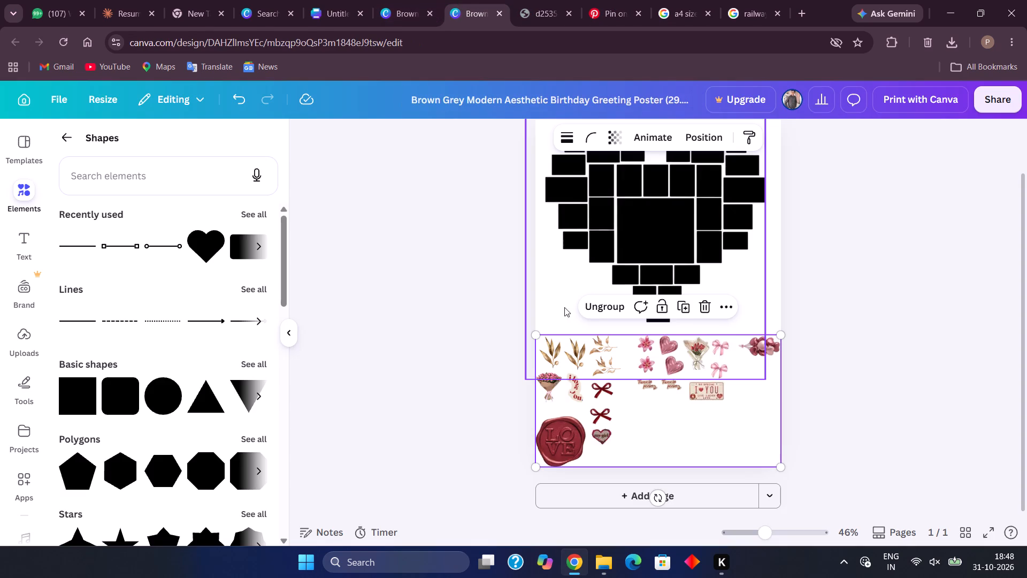
{"action": "left_click", "coordinate": [563, 293]}
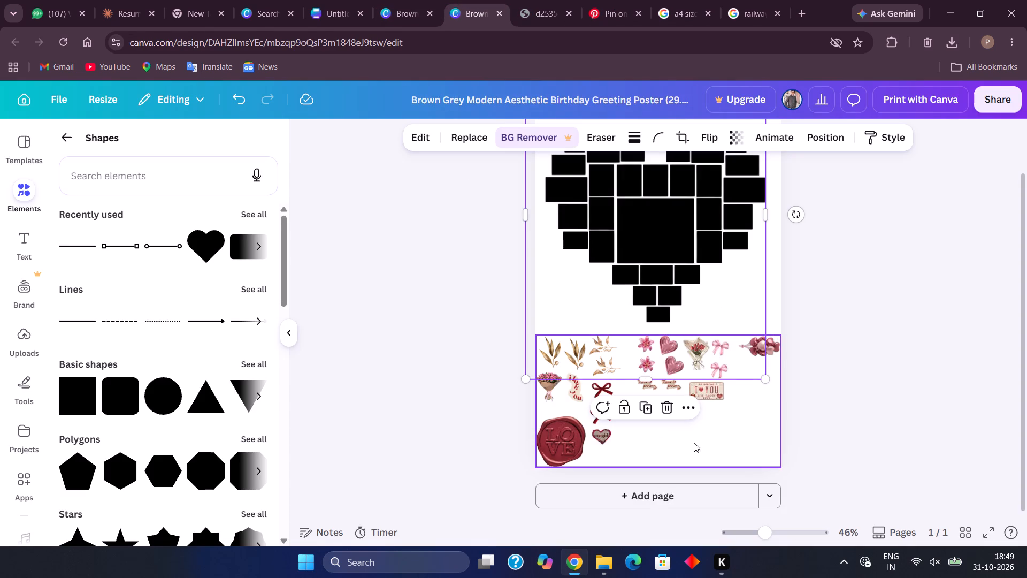
{"action": "left_click", "coordinate": [694, 443]}
{"action": "left_click", "coordinate": [770, 327]}
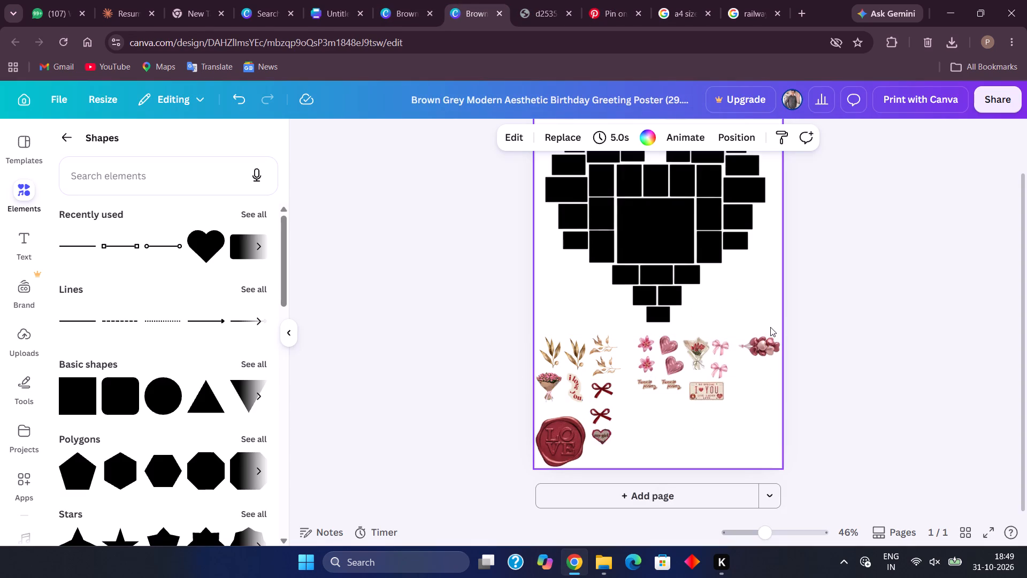
{"action": "key", "text": "ctrl+v"}
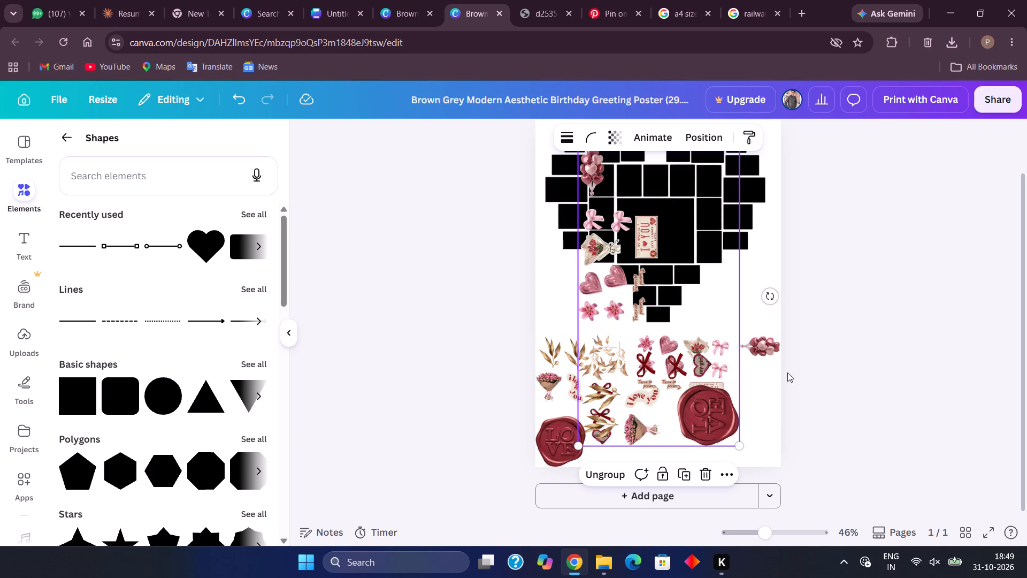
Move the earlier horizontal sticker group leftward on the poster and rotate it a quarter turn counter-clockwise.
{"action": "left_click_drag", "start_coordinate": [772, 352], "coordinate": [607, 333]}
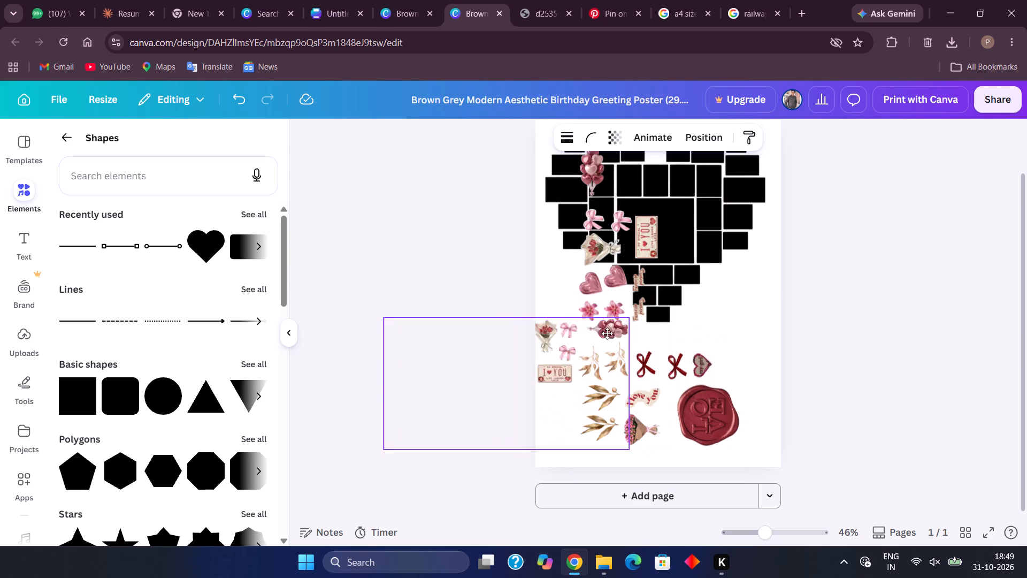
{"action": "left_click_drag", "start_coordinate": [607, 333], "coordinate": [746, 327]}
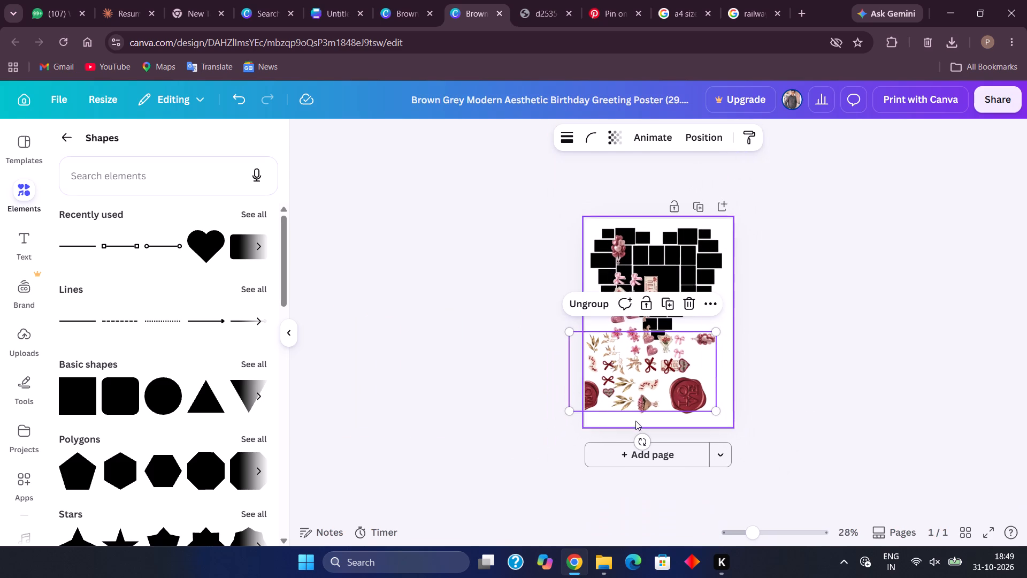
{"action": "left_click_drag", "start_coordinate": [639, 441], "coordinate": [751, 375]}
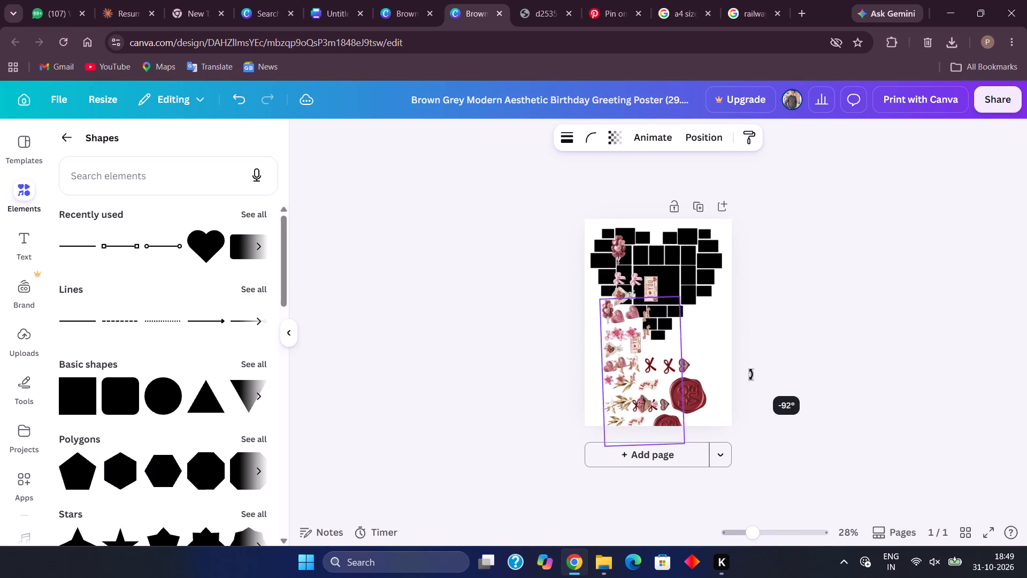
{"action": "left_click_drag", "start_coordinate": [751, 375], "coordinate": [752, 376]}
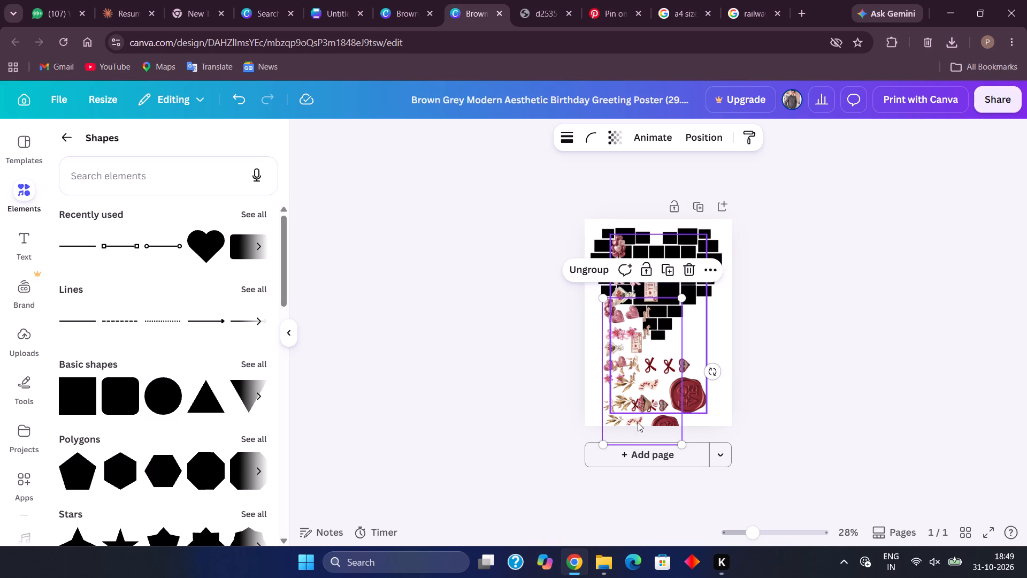
Delete the earlier pasted sticker group from the poster, keeping the newly pasted upright one.
{"action": "left_click", "coordinate": [687, 267]}
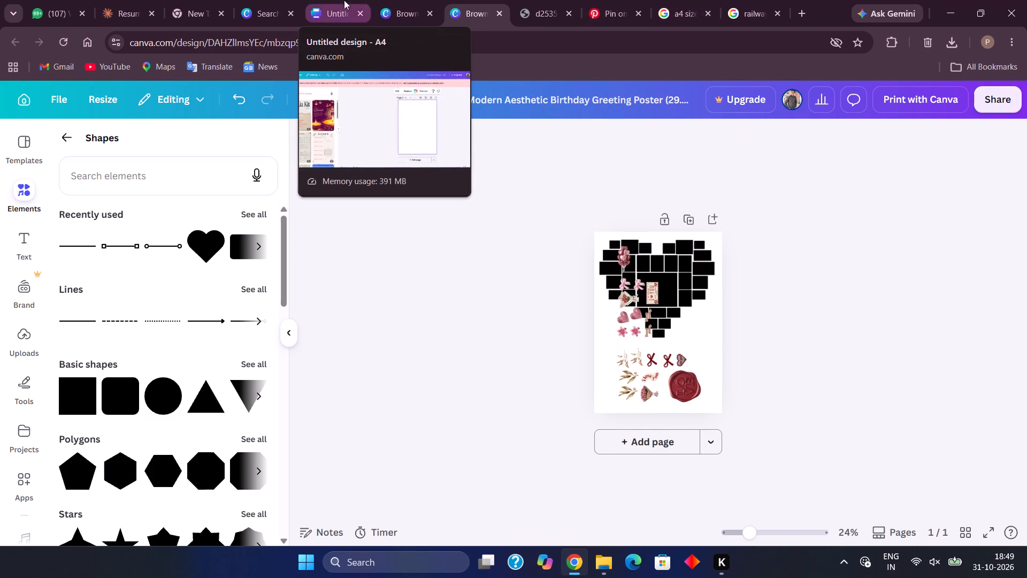
In the four-page source design, move the upright sticker group from page 2 onto the left part of page 1's blank grid.
{"action": "left_click", "coordinate": [379, 0]}
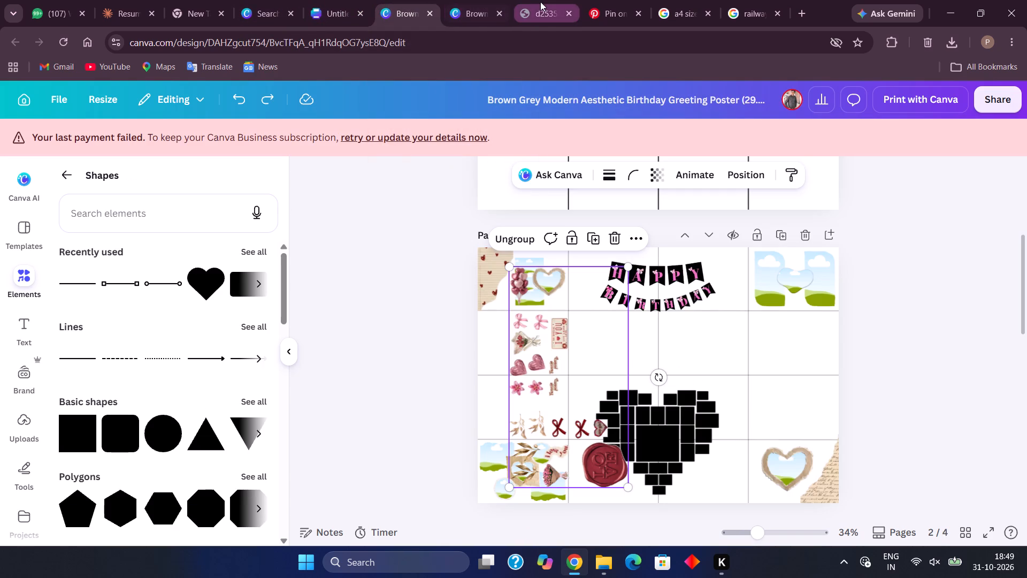
{"action": "left_click", "coordinate": [425, 367]}
{"action": "left_click_drag", "start_coordinate": [555, 404], "coordinate": [577, 110]}
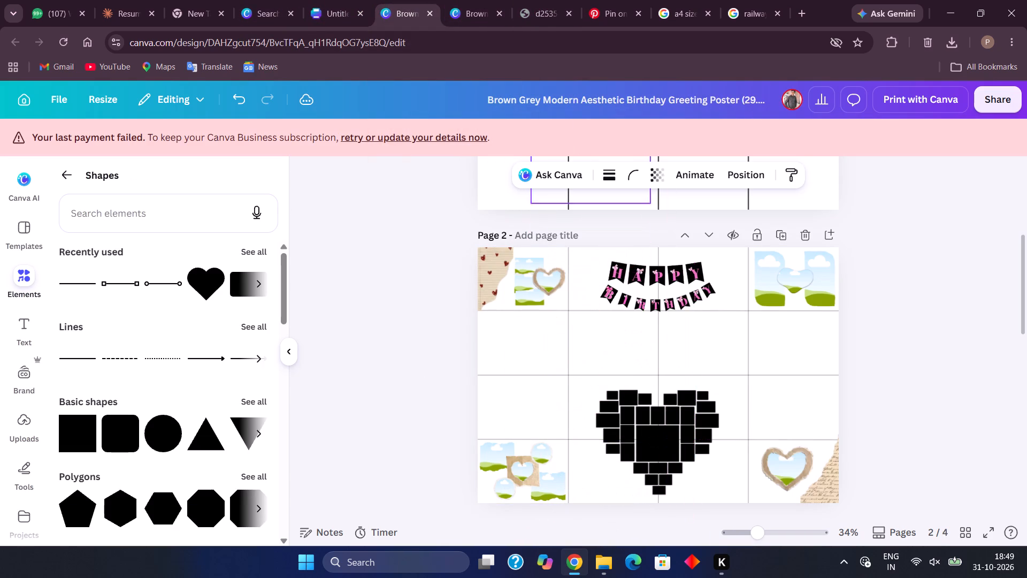
{"action": "left_click_drag", "start_coordinate": [577, 110], "coordinate": [577, 147]}
{"action": "scroll", "coordinate": [577, 147], "scroll_direction": "up", "scroll_amount": 3}
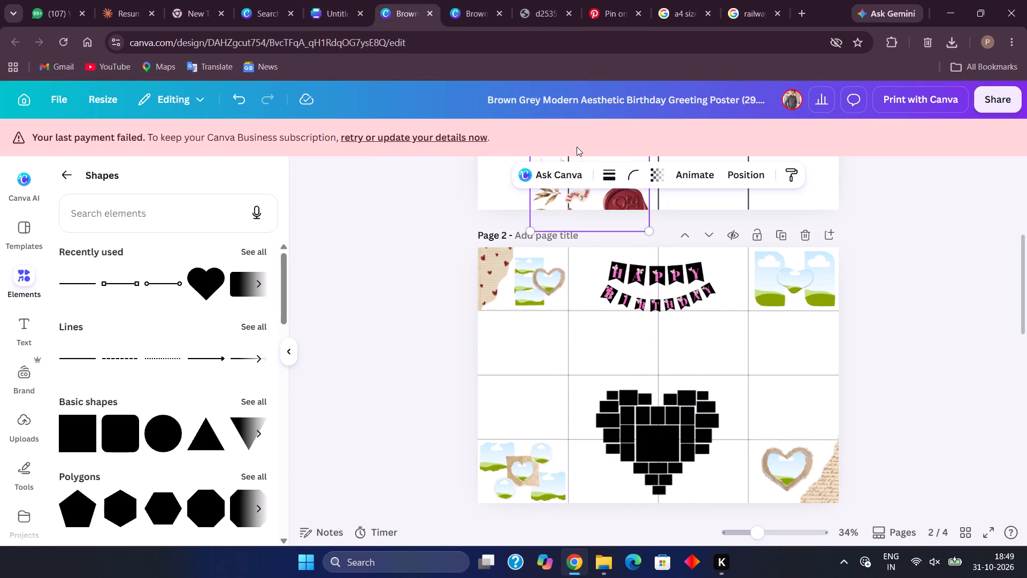
{"action": "scroll", "coordinate": [630, 289], "scroll_direction": "up", "scroll_amount": 3}
{"action": "left_click_drag", "start_coordinate": [624, 301], "coordinate": [617, 239]}
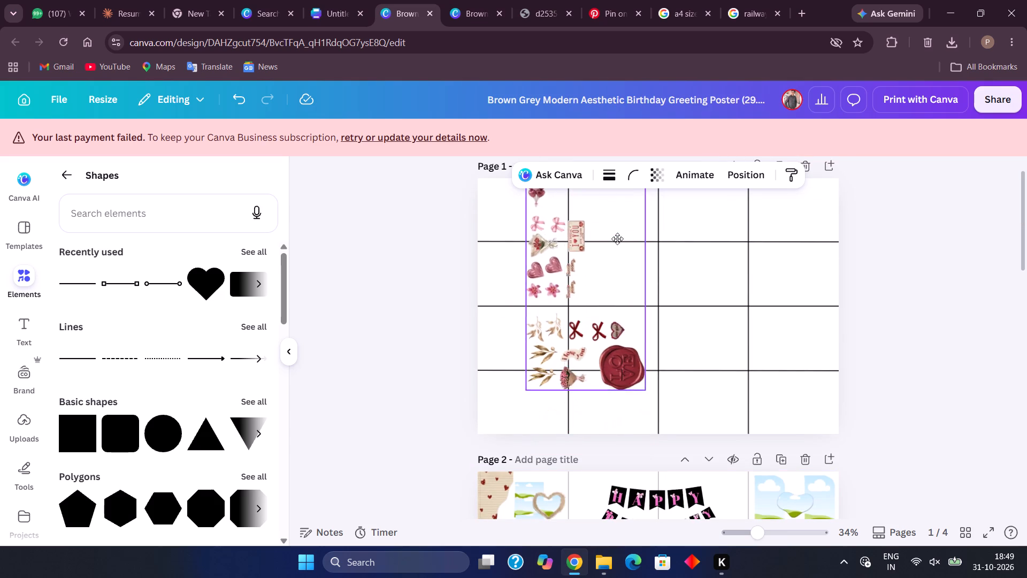
{"action": "left_click_drag", "start_coordinate": [617, 239], "coordinate": [600, 266]}
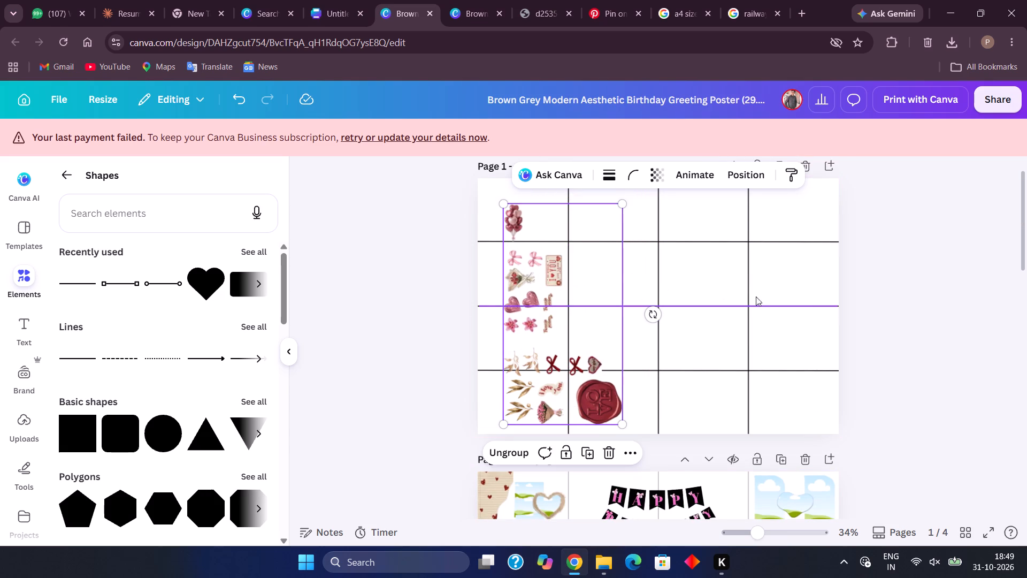
{"action": "left_click", "coordinate": [967, 288]}
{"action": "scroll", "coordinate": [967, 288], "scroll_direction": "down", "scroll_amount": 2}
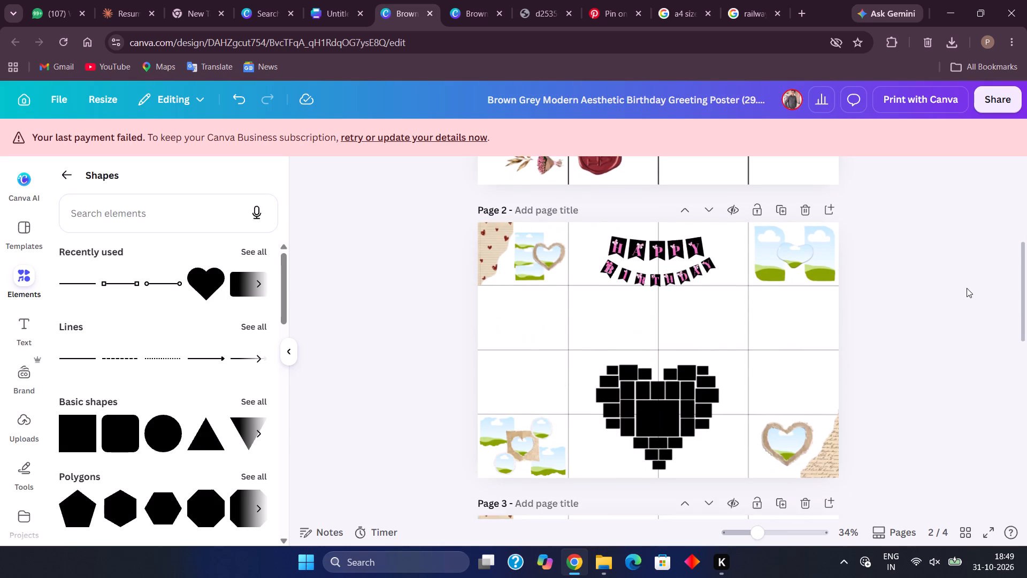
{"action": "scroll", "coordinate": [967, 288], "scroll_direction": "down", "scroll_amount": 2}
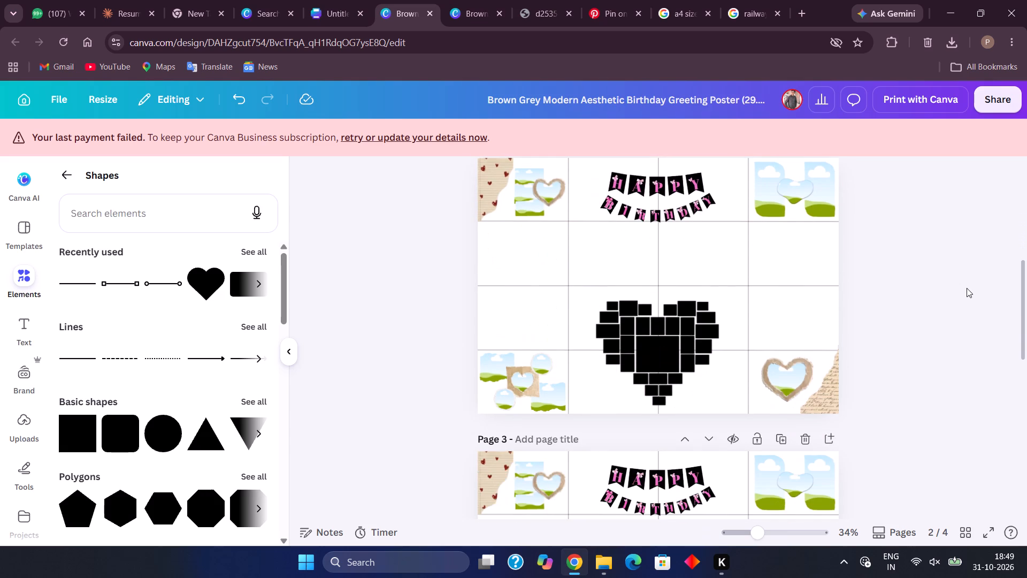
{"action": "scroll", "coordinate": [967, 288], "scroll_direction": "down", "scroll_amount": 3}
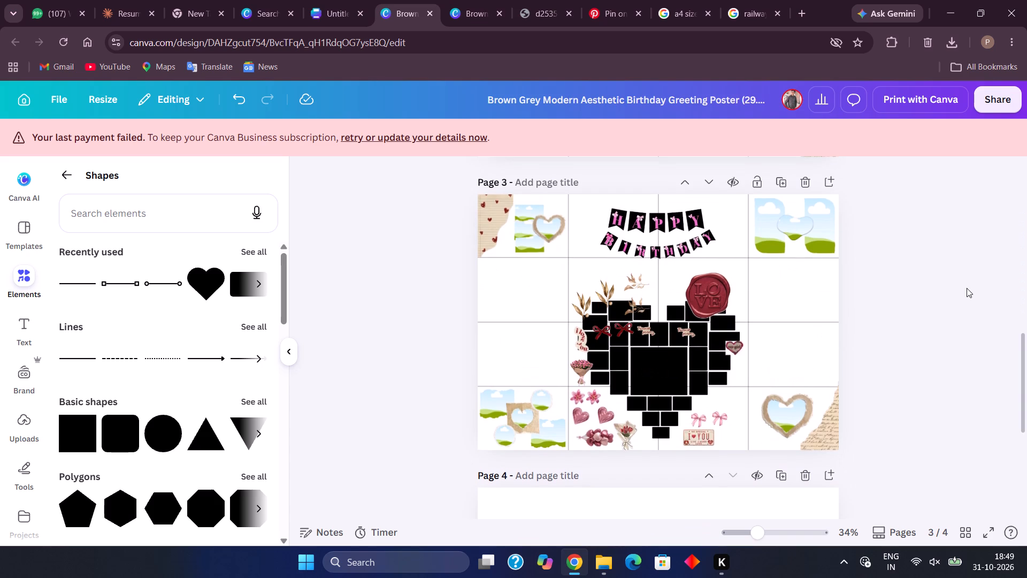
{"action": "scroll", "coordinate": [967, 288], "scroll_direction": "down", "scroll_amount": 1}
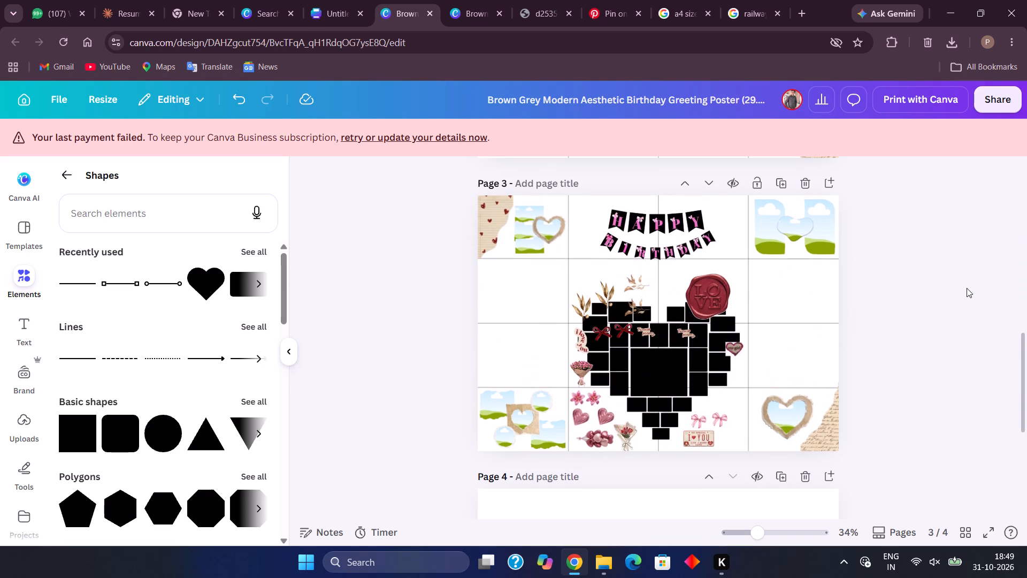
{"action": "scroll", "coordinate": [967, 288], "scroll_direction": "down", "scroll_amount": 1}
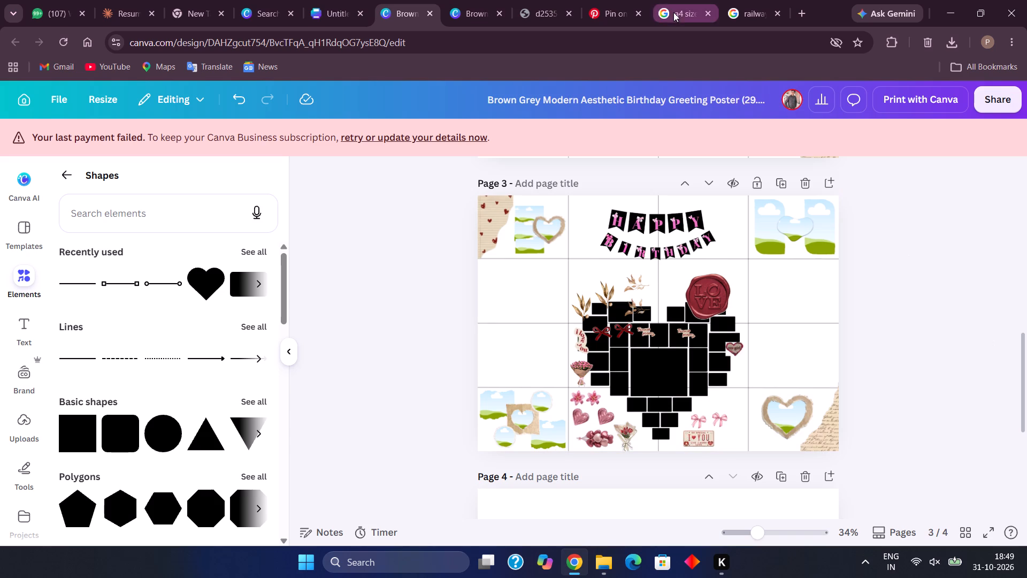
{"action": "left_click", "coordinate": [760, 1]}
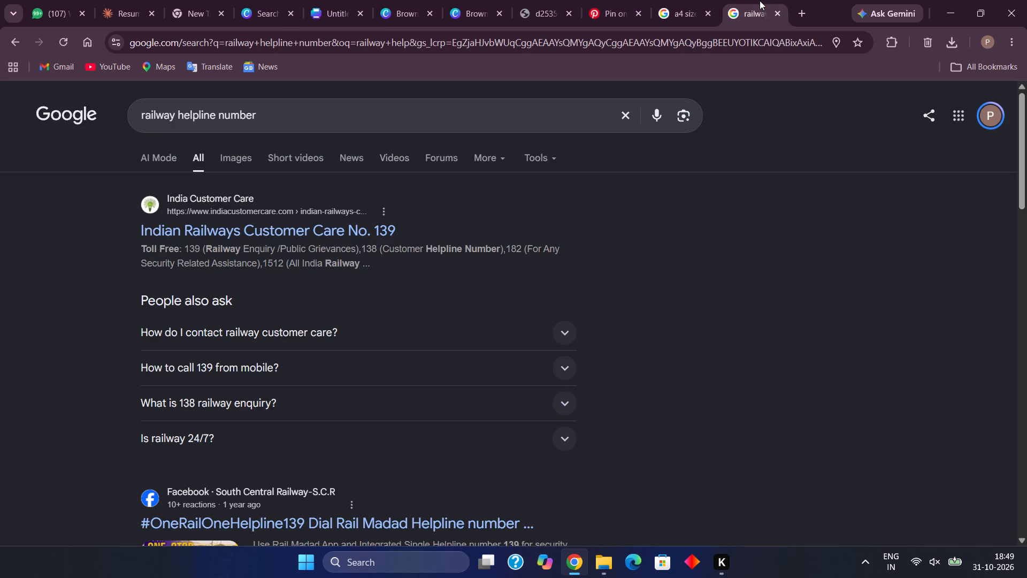